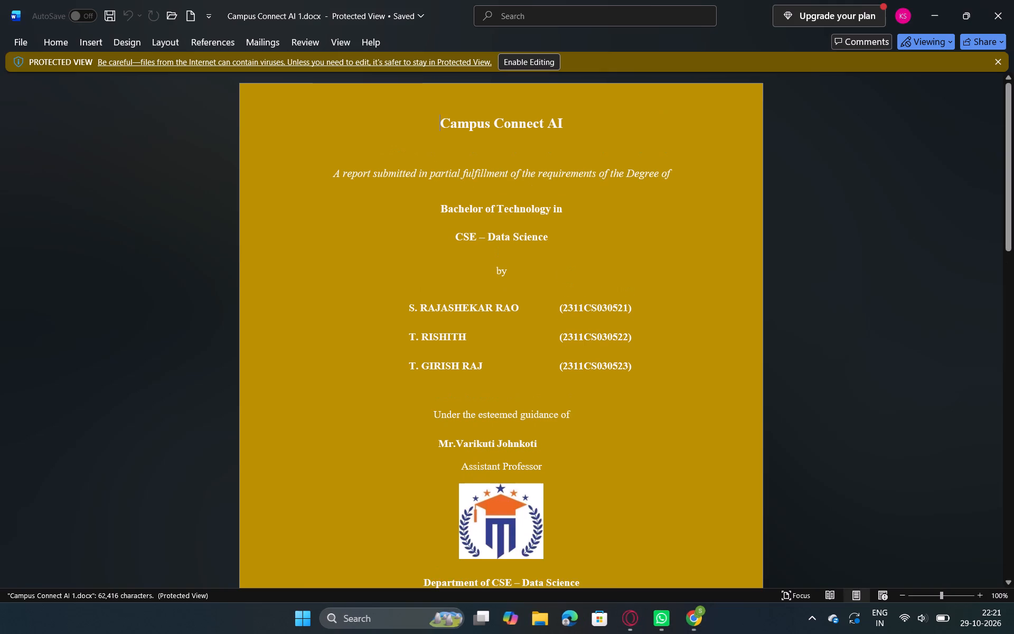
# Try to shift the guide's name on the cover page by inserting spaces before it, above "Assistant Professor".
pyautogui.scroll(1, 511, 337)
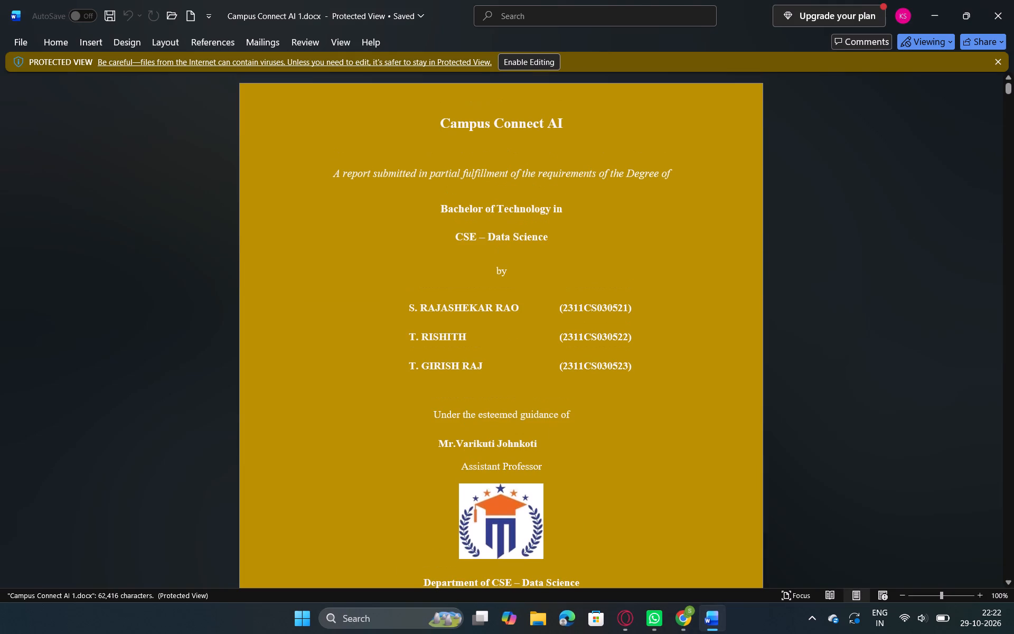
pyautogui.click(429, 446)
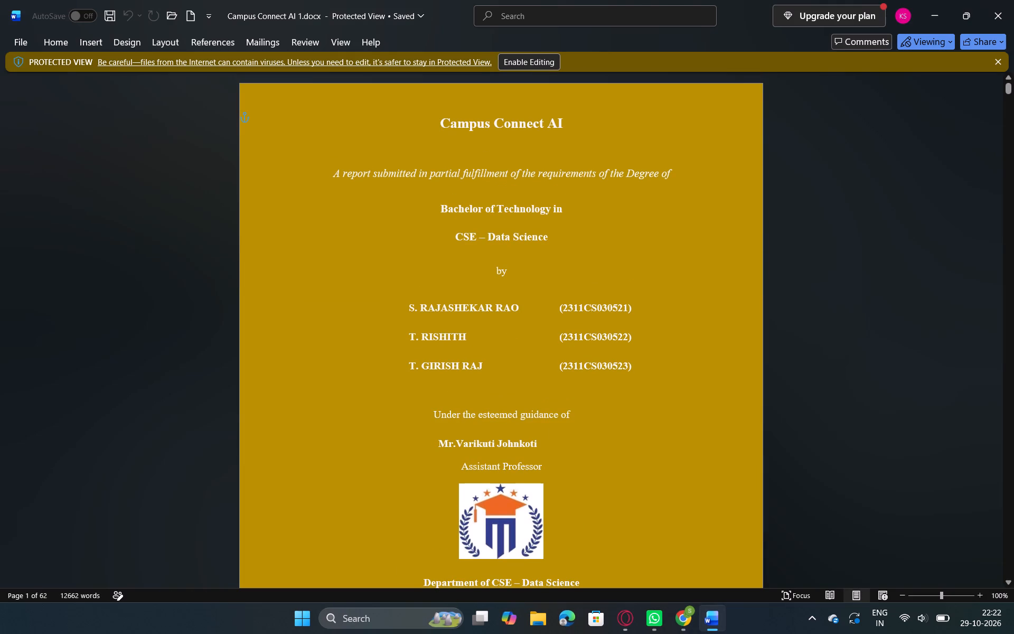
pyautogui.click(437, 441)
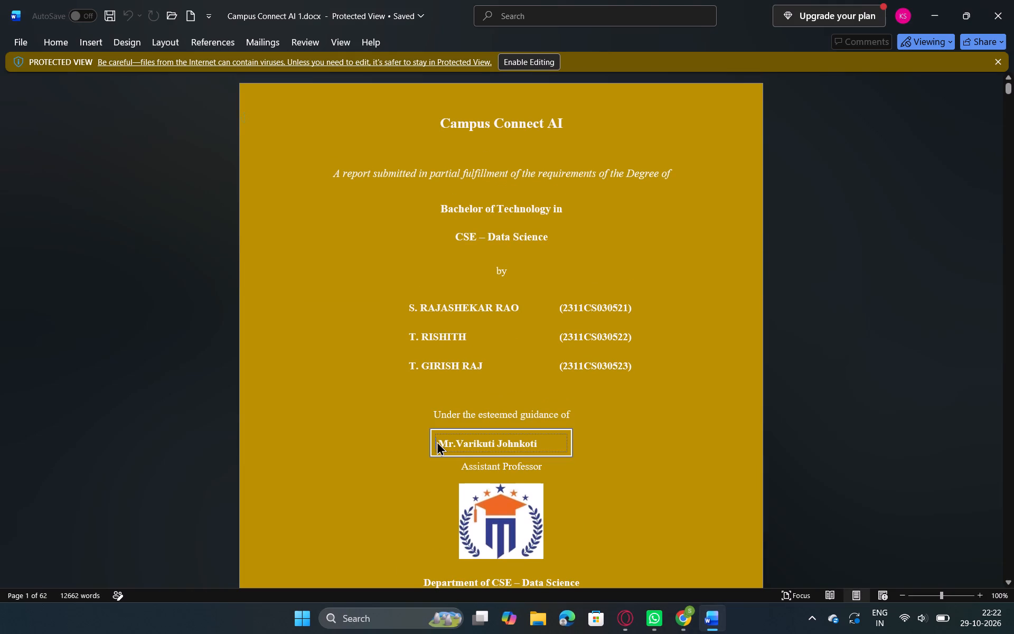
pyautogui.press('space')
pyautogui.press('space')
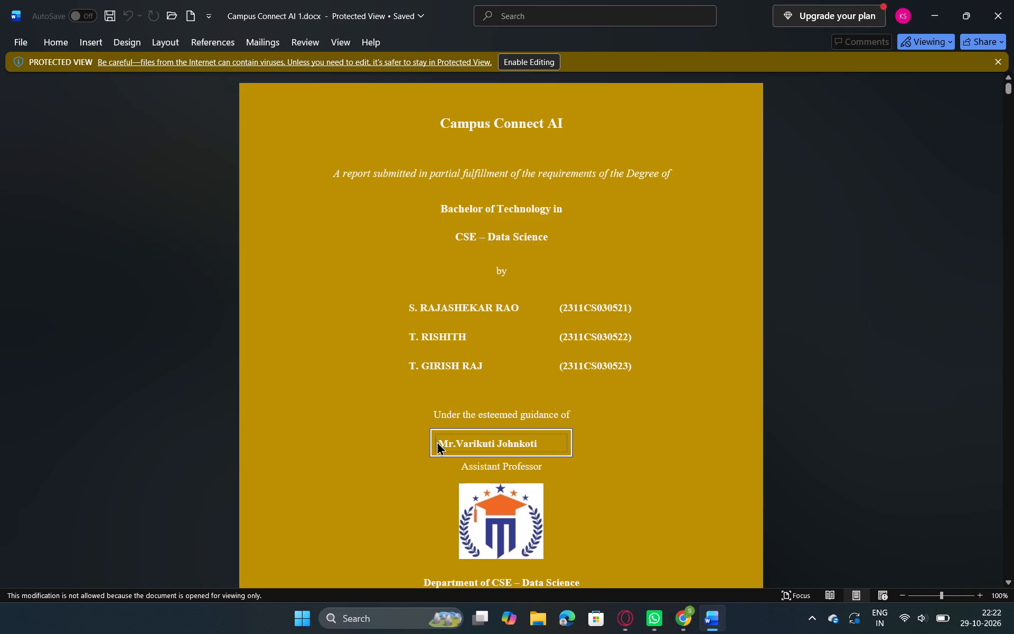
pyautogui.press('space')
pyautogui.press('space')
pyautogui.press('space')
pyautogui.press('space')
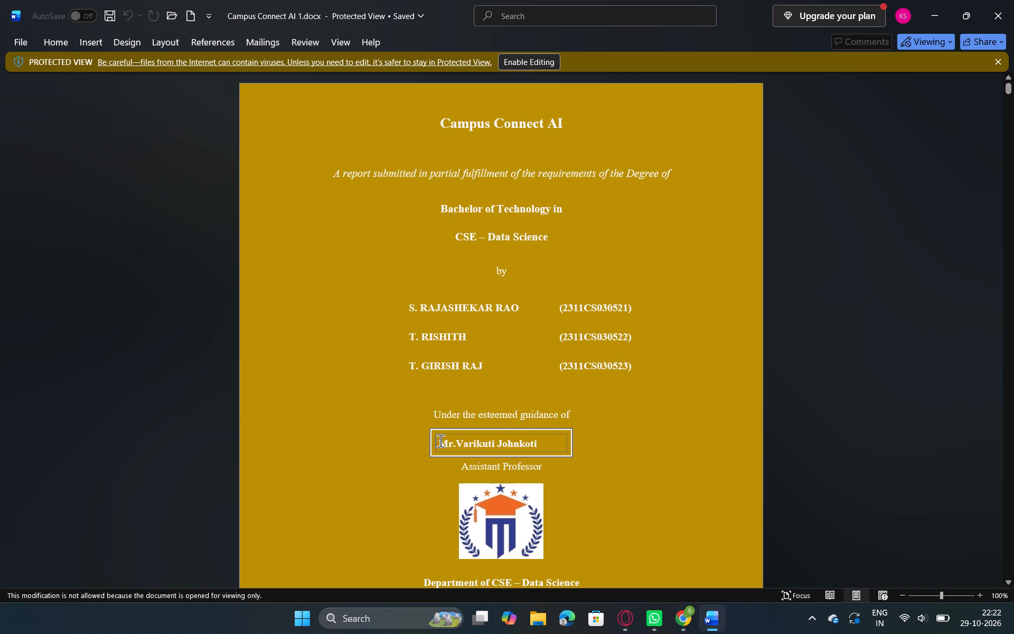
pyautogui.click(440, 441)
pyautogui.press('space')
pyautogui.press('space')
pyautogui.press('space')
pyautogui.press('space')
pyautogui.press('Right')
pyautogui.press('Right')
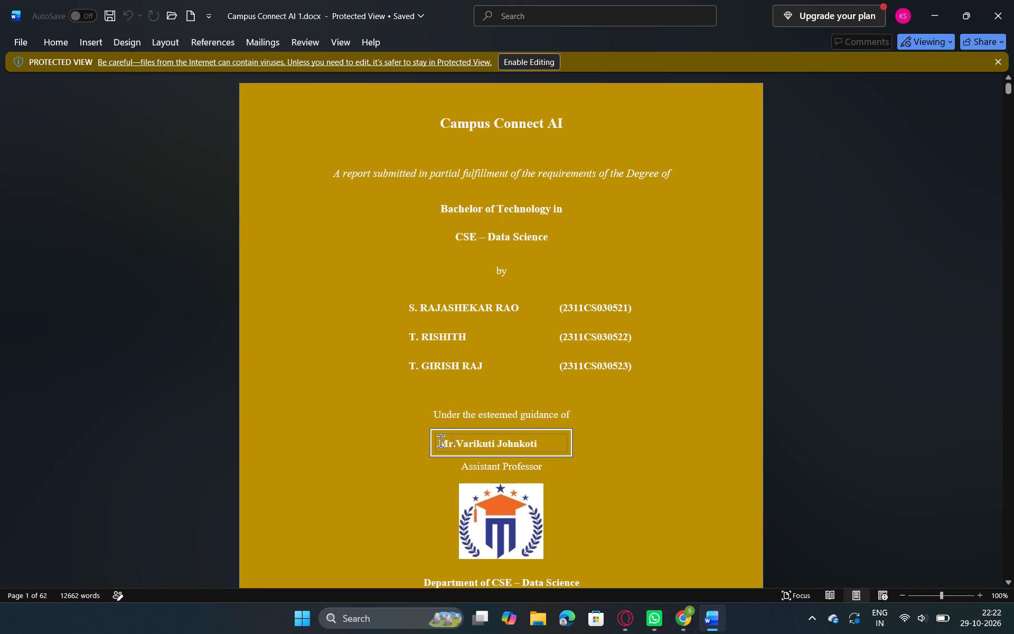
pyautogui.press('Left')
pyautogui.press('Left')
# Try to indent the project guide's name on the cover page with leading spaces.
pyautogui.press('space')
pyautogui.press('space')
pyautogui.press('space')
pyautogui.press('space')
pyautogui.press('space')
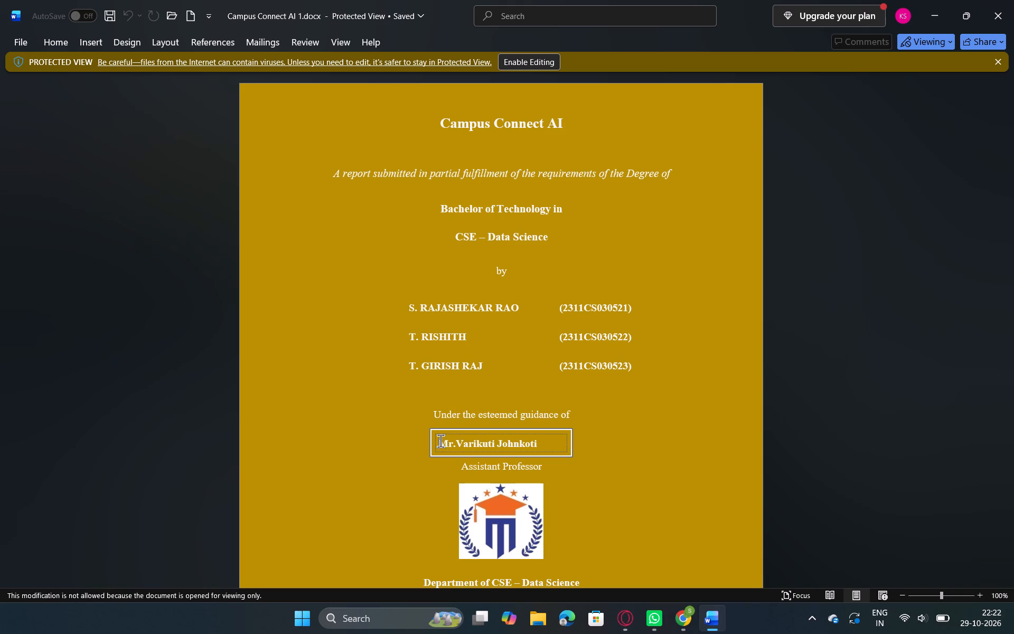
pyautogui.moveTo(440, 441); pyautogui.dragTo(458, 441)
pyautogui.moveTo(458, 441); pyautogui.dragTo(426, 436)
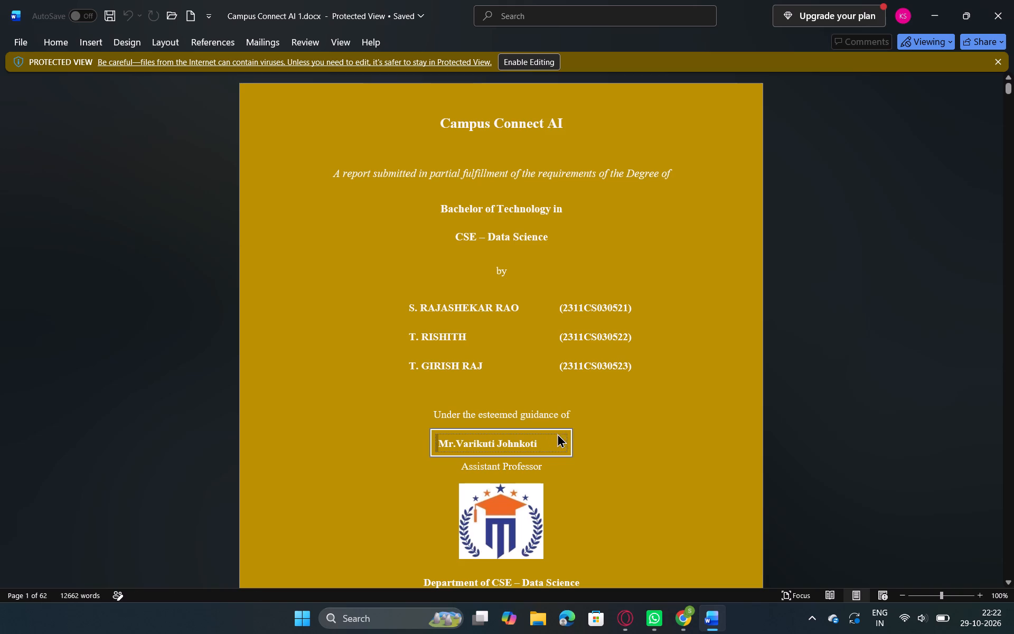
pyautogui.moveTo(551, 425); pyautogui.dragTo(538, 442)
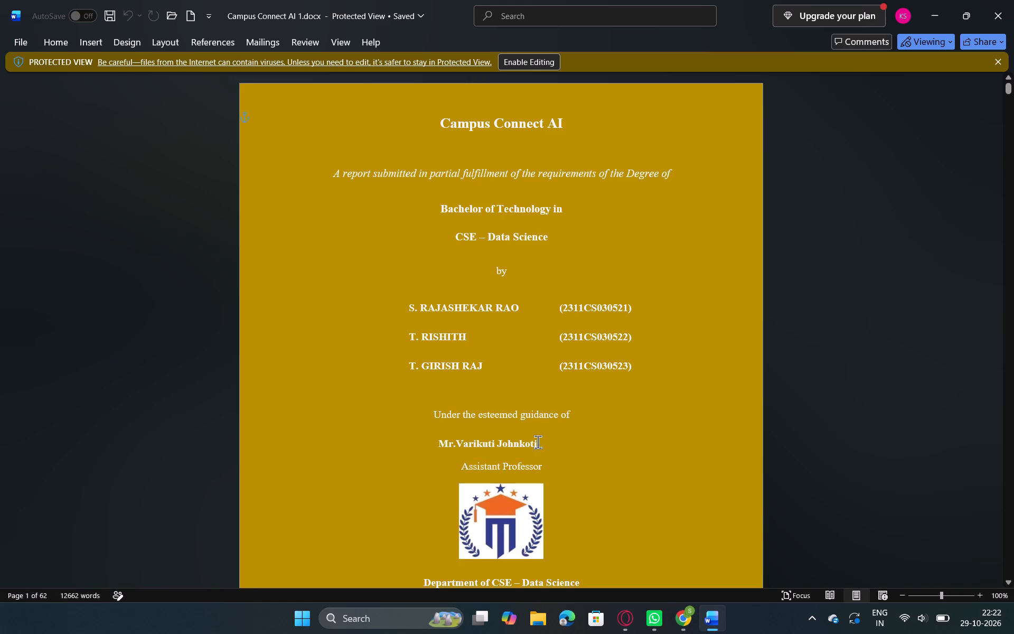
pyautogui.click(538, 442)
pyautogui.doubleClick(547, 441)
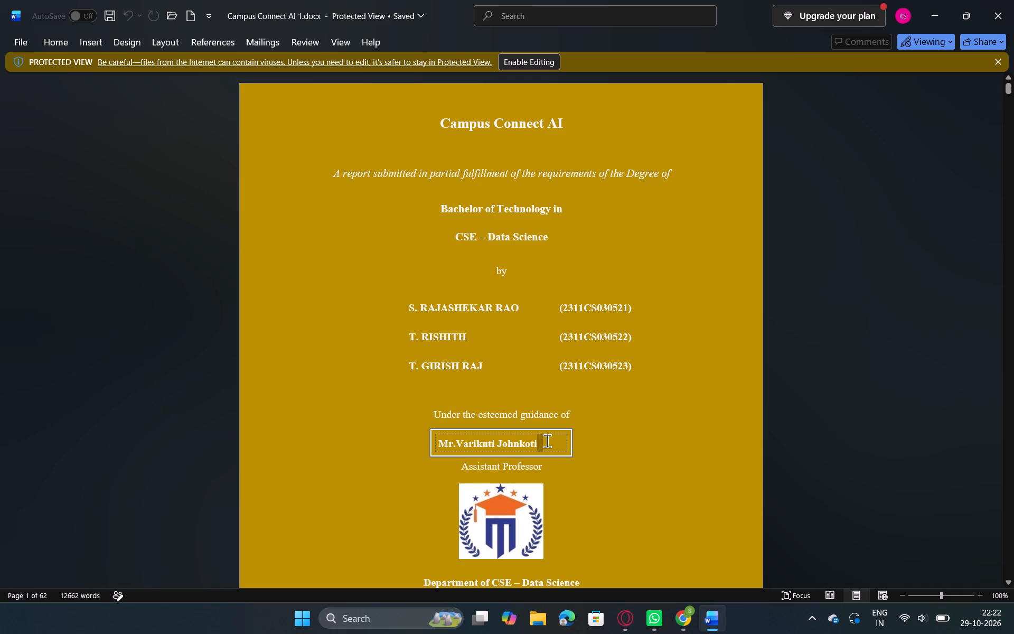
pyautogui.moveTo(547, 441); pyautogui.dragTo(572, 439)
# Enable editing for the protected report document.
pyautogui.click(535, 61)
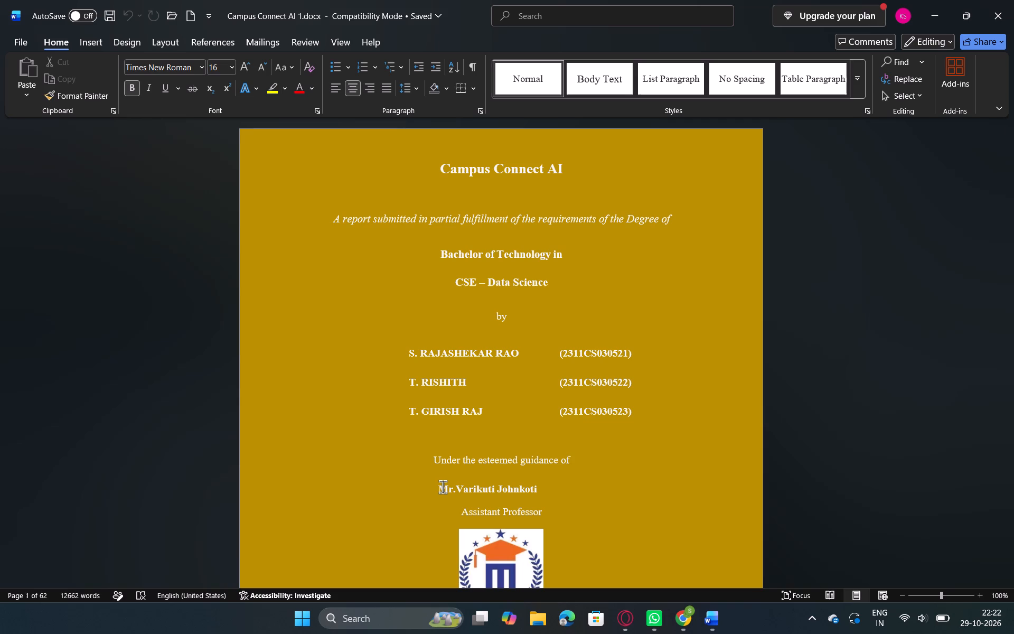
# Insert four spaces before the project guide's name on the cover page to shift it toward the centre.
pyautogui.click(443, 487)
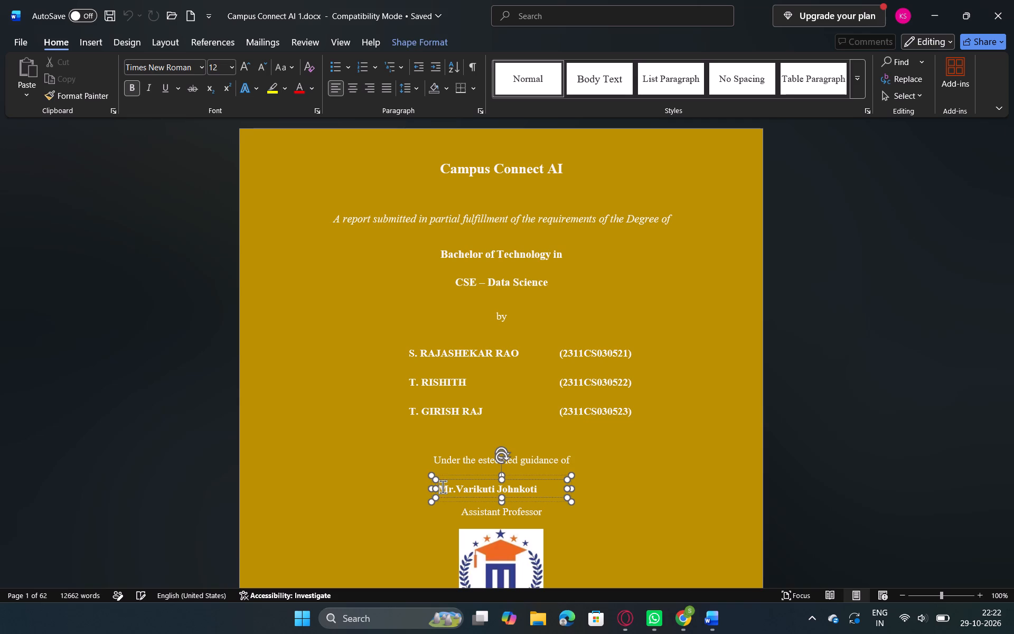
pyautogui.press('space')
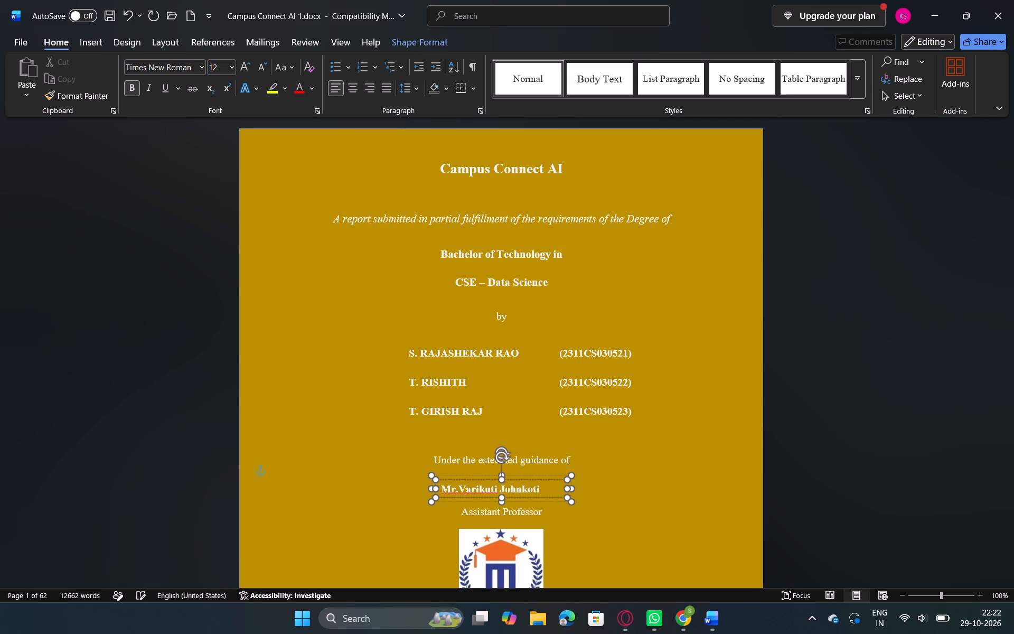
pyautogui.press('space')
pyautogui.press('space')
pyautogui.press('space')
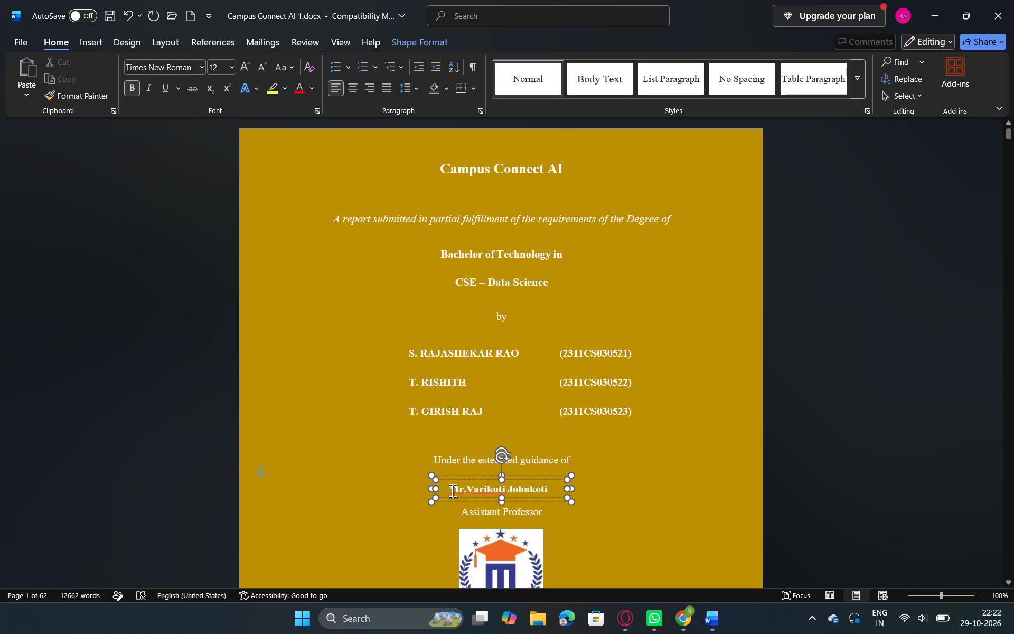
pyautogui.click(594, 476)
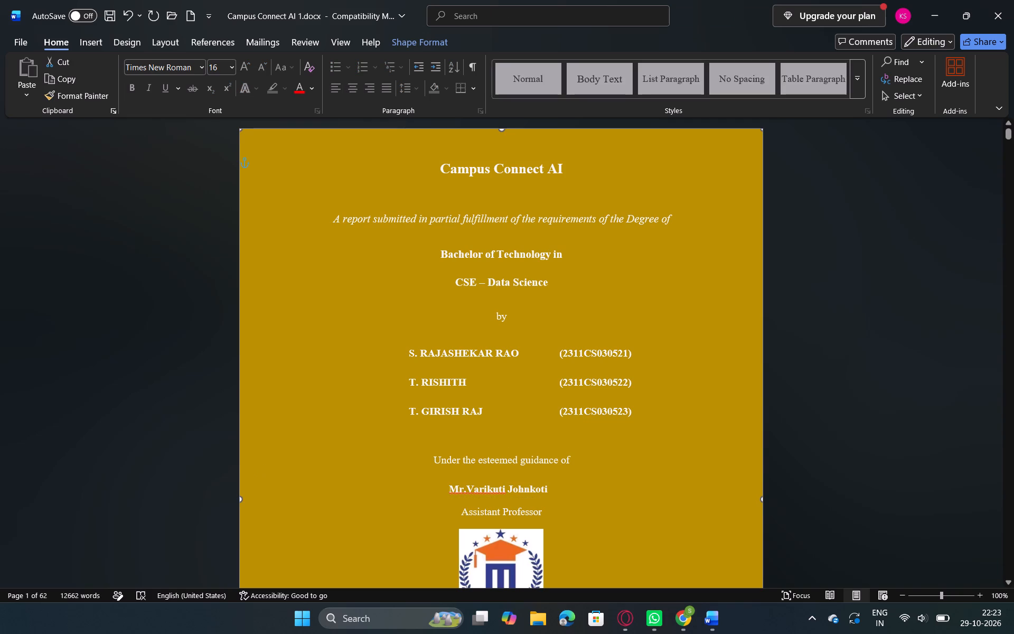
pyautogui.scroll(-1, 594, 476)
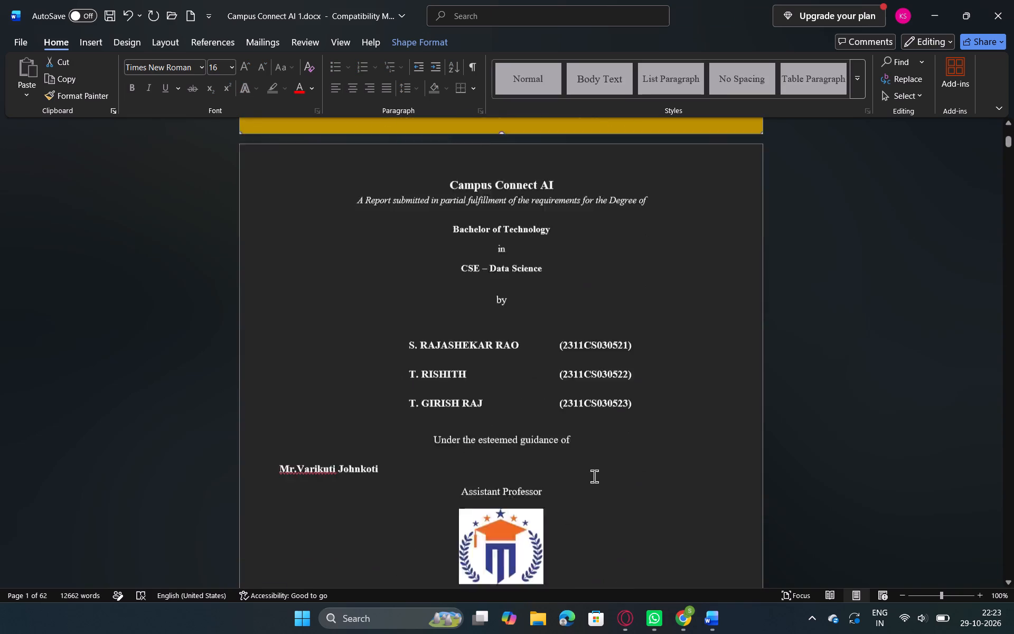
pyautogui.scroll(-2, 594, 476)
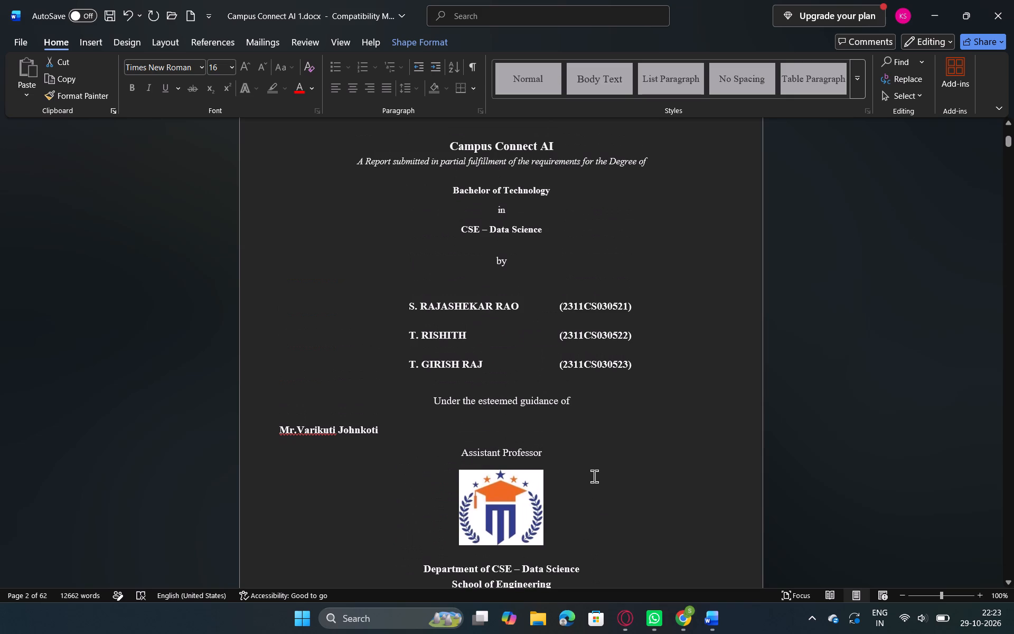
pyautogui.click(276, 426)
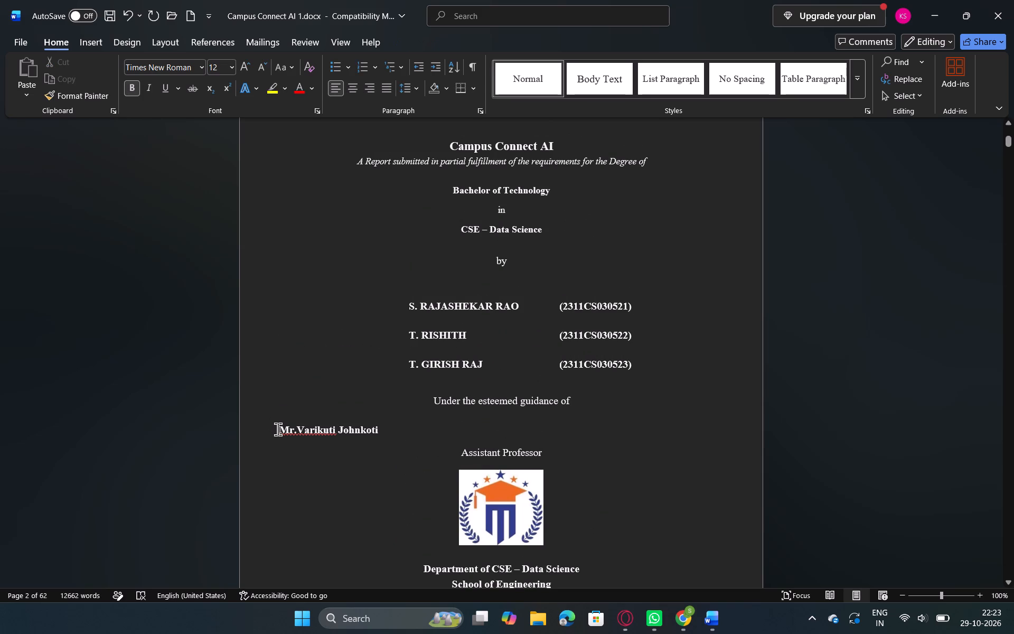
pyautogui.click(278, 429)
# Delete the project guide's name after "Mr." in the Acknowledgement, keeping the title and the comma.
pyautogui.scroll(-2, 278, 429)
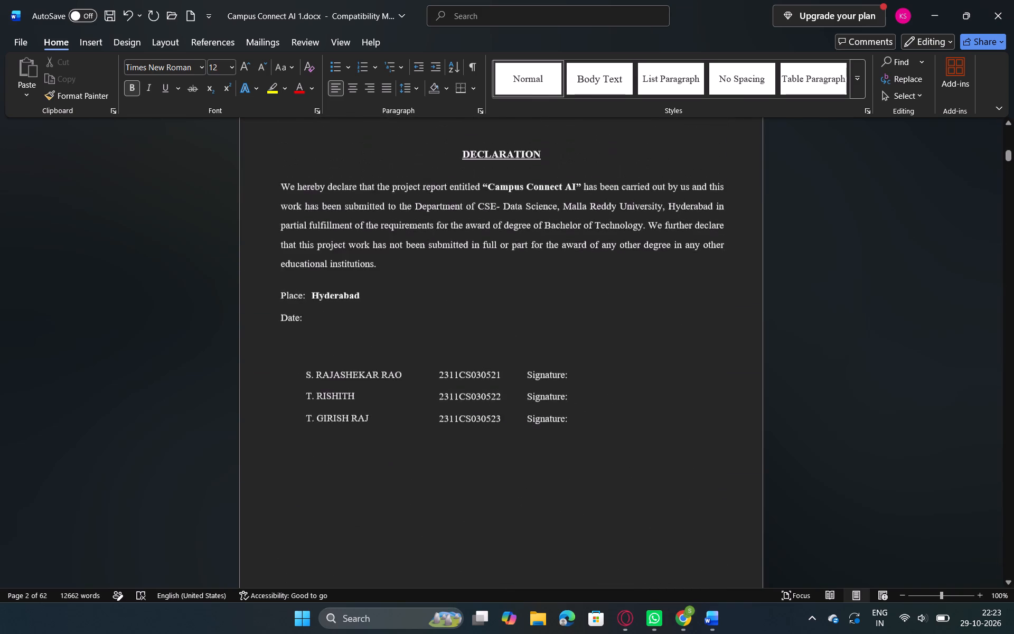
pyautogui.scroll(-2, 278, 429)
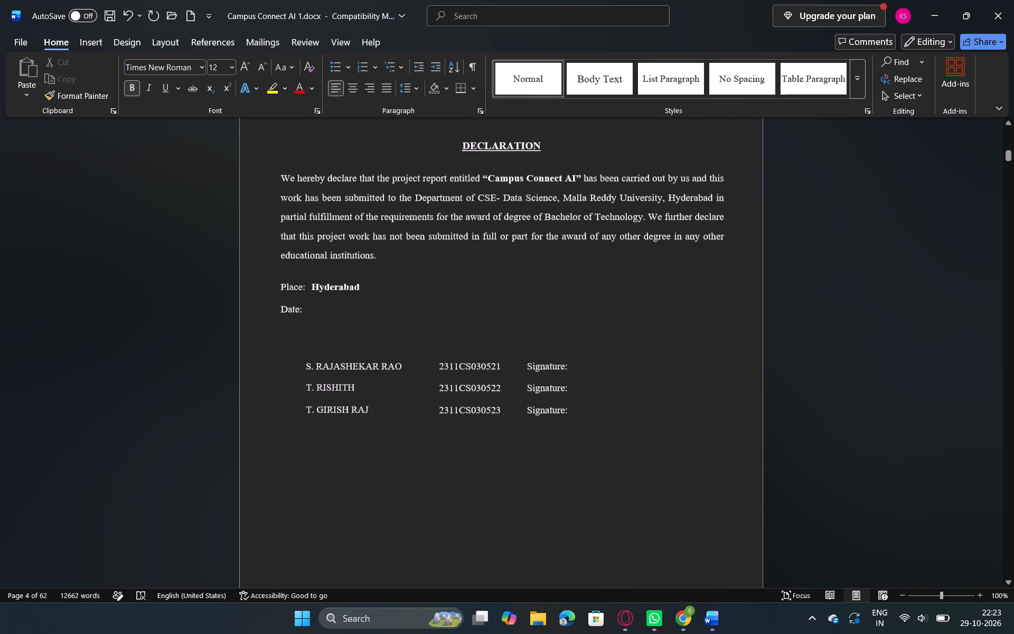
pyautogui.scroll(-2, 278, 429)
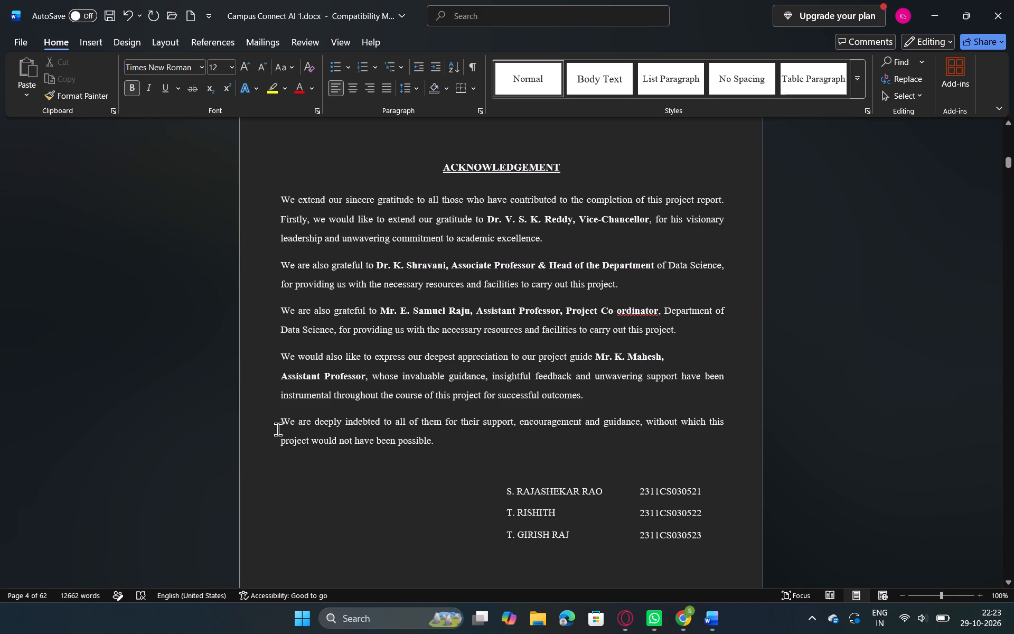
pyautogui.click(663, 355)
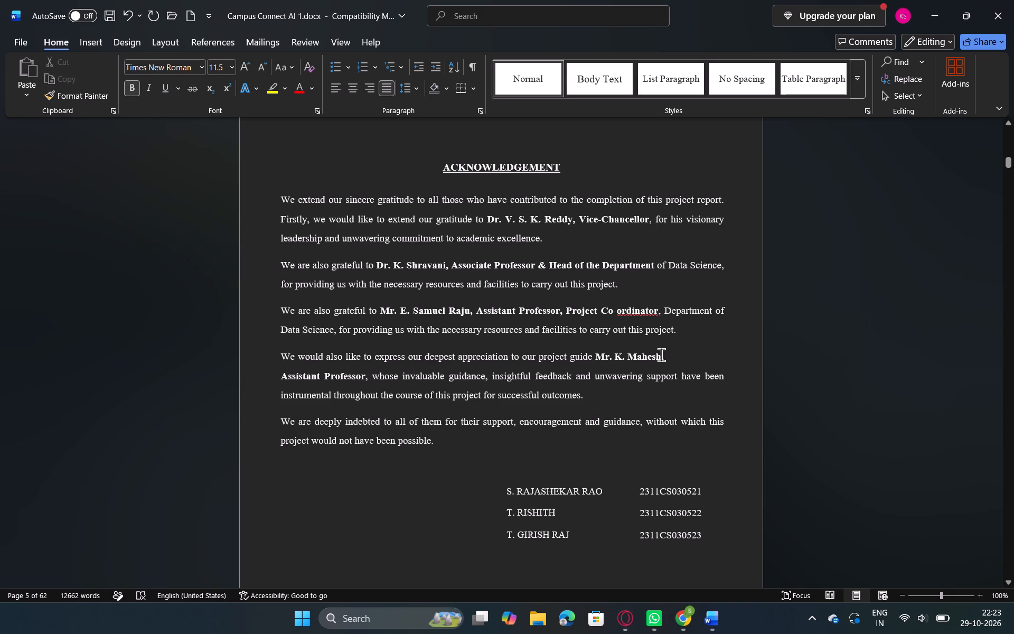
pyautogui.click(661, 355)
pyautogui.press('BackSpace')
pyautogui.press('BackSpace')
pyautogui.press('BackSpace')
pyautogui.press('BackSpace')
pyautogui.press('BackSpace')
pyautogui.press('BackSpace')
pyautogui.press('BackSpace')
pyautogui.press('BackSpace')
pyautogui.press('BackSpace')
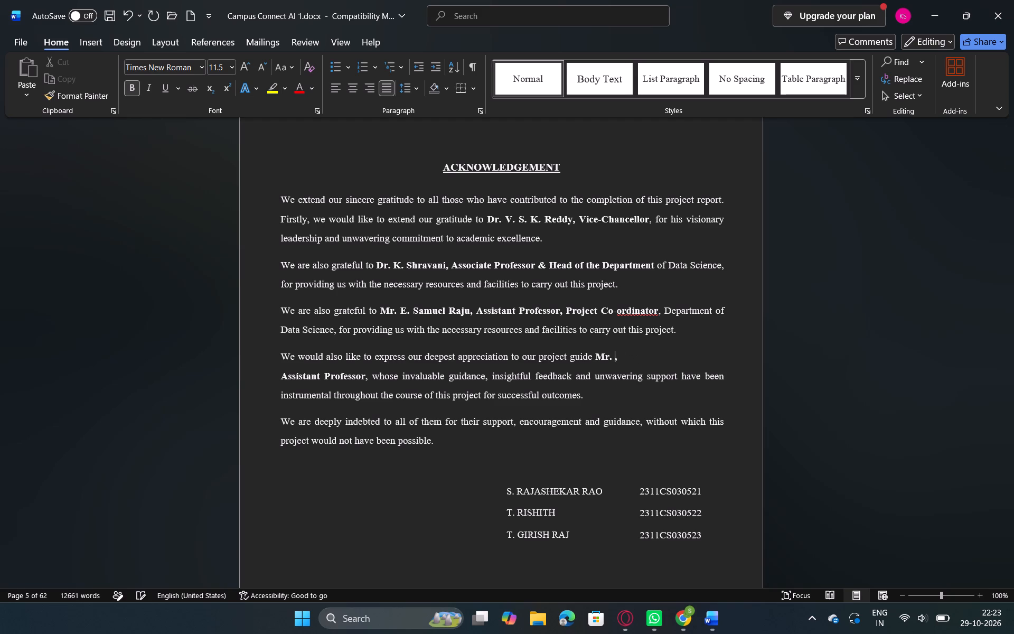
# Copy the project guide's name, including "Mr.", from below the PROJECT GUIDE heading on the Certificate page.
pyautogui.scroll(2, 661, 355)
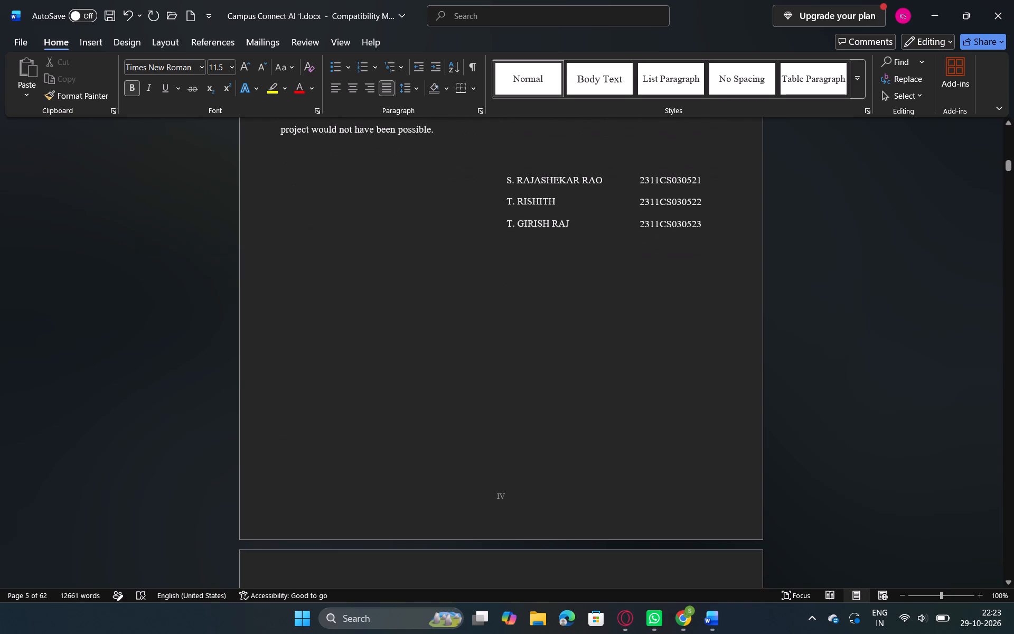
pyautogui.scroll(1, 661, 355)
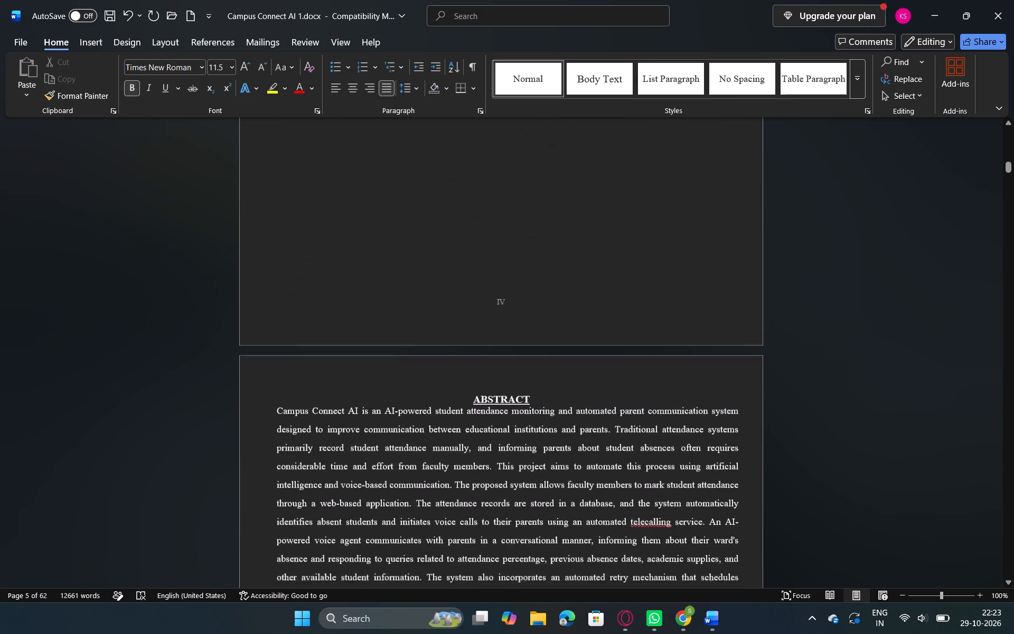
pyautogui.scroll(1, 661, 355)
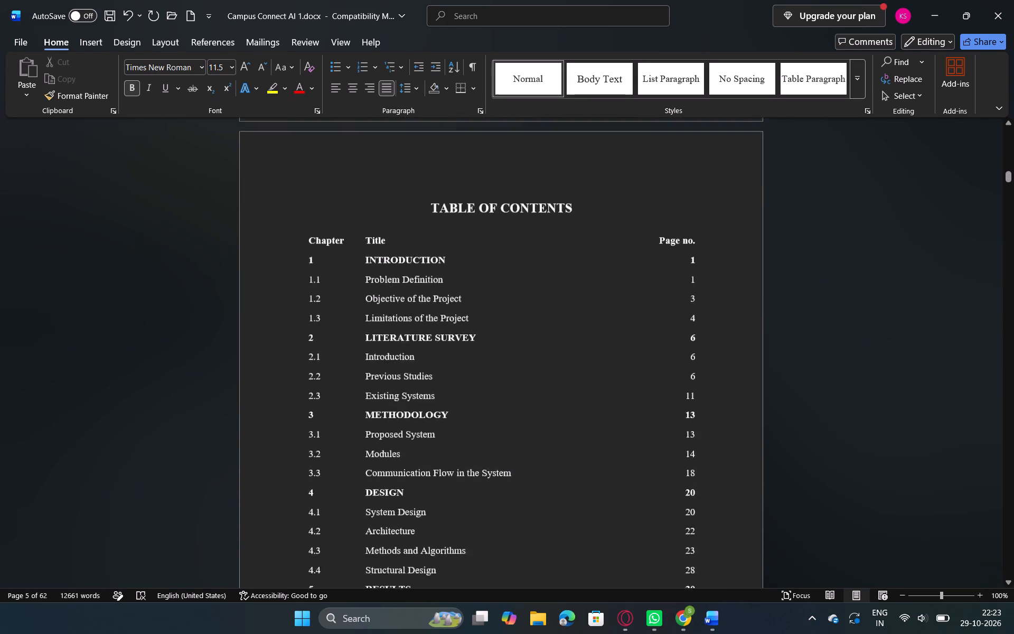
pyautogui.scroll(2, 661, 355)
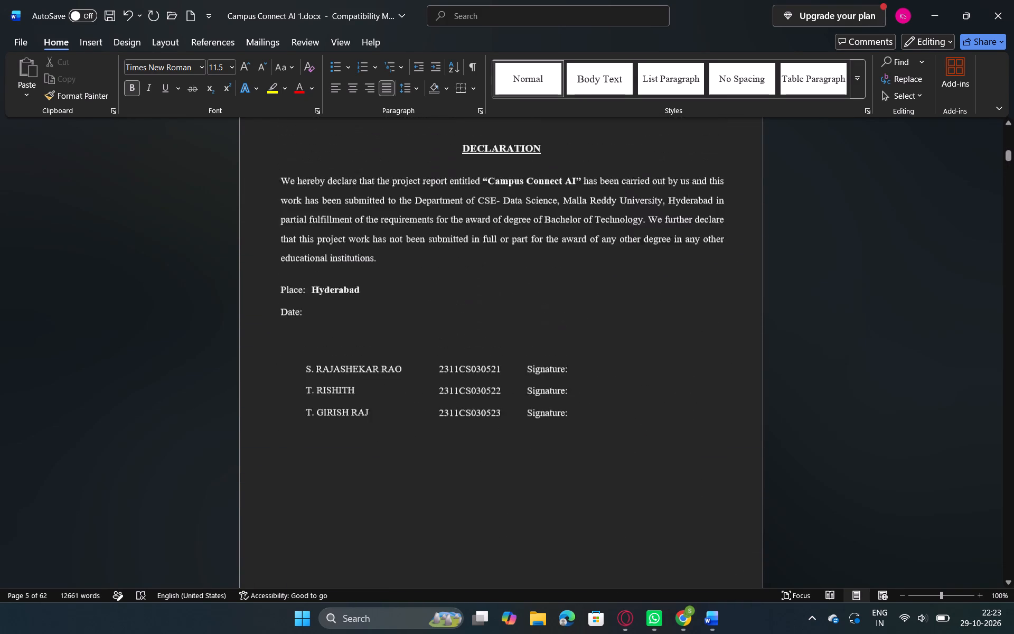
pyautogui.scroll(1, 661, 355)
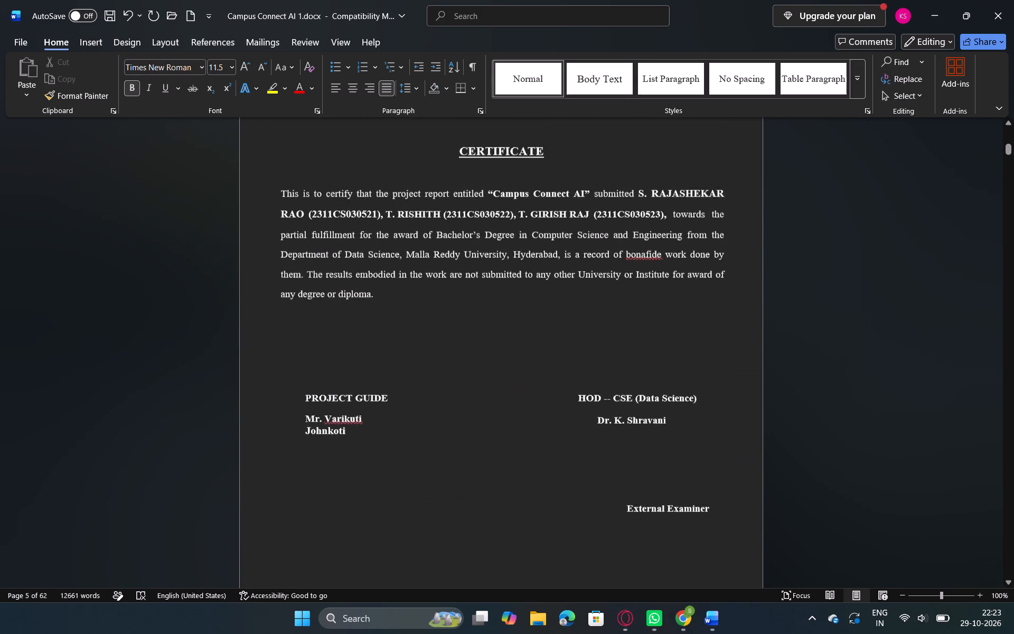
pyautogui.scroll(2, 661, 355)
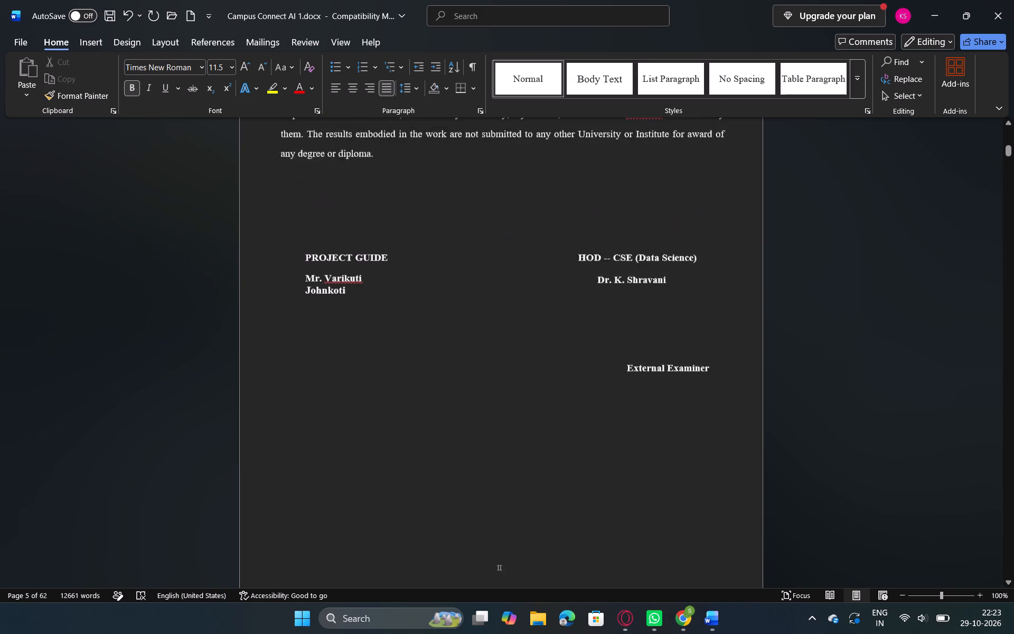
pyautogui.scroll(1, 661, 355)
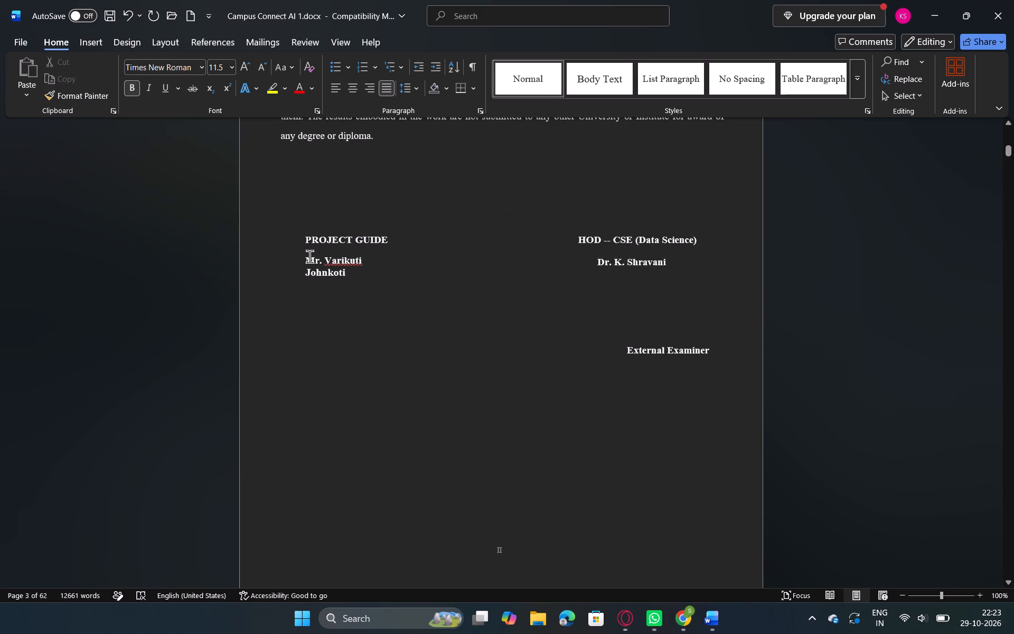
pyautogui.moveTo(304, 256); pyautogui.dragTo(339, 268)
pyautogui.moveTo(339, 268); pyautogui.dragTo(351, 274)
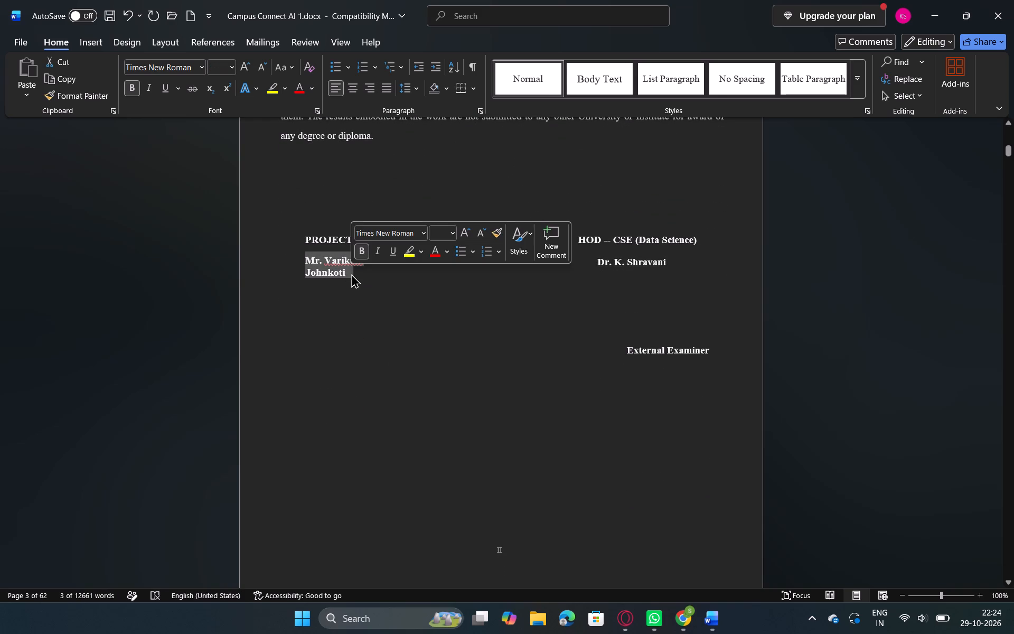
pyautogui.hotkey('ctrl', 'c')
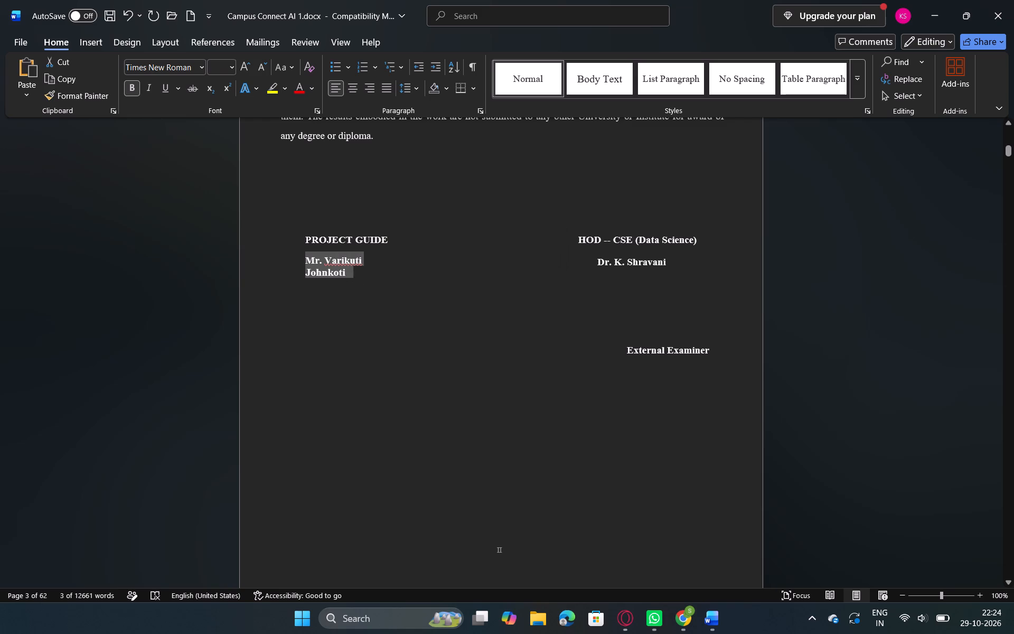
pyautogui.click(366, 303)
# Paste the copied project guide's name between "Mr." and the comma in the Acknowledgement's fourth paragraph.
pyautogui.scroll(-1, 366, 303)
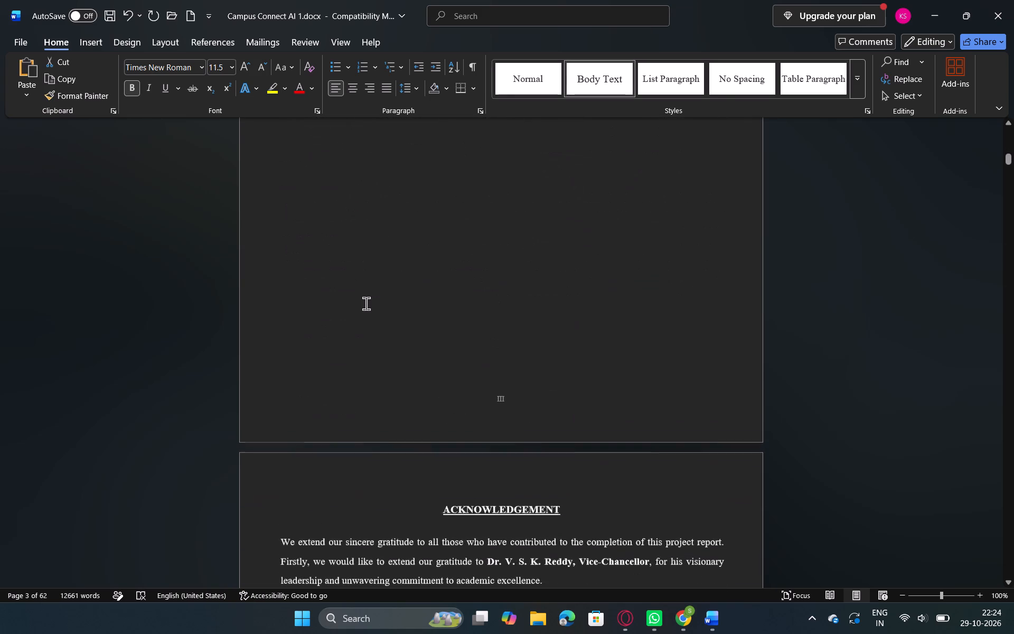
pyautogui.scroll(-2, 366, 303)
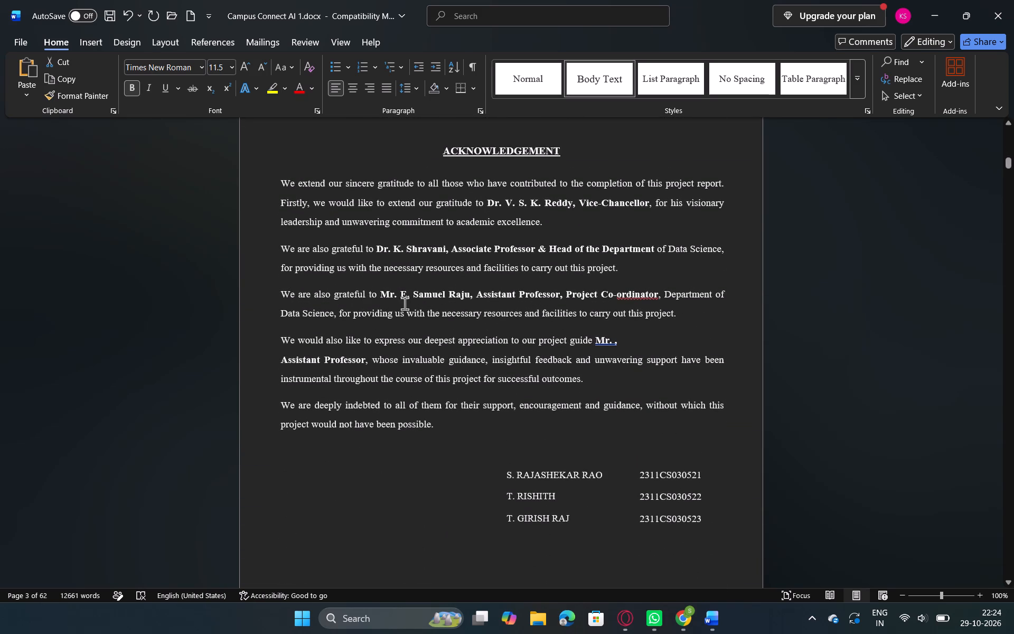
pyautogui.click(614, 338)
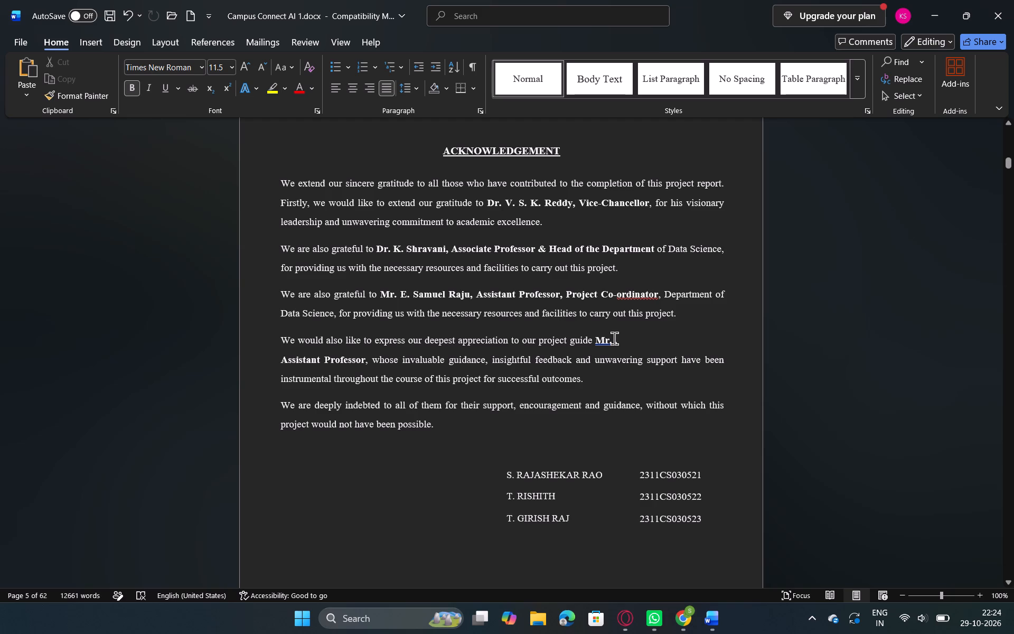
pyautogui.hotkey('ctrl', 'v')
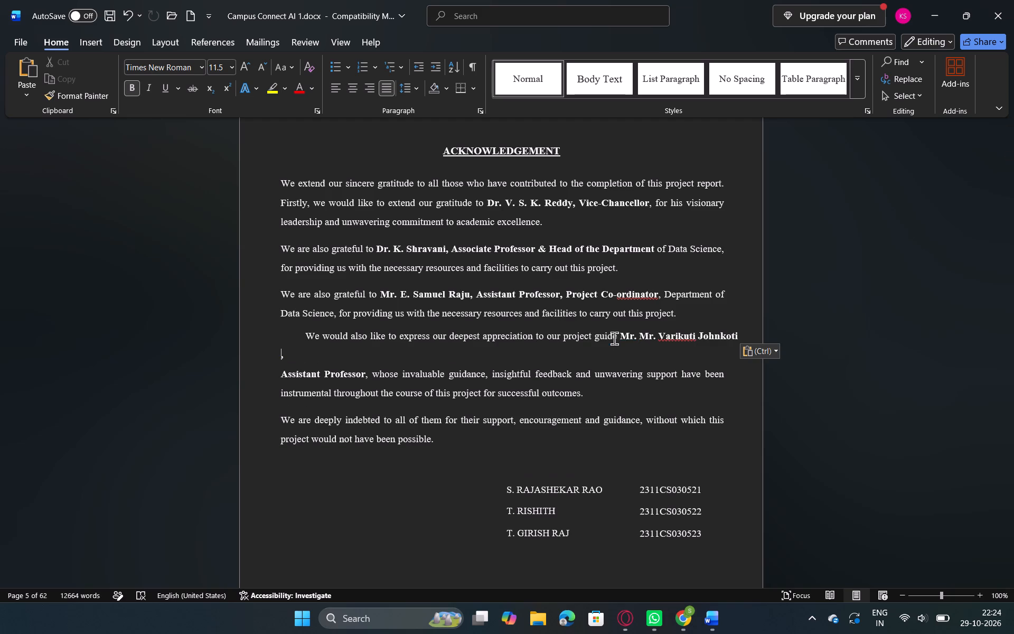
# Replace the indent before "We would also like to express" in the Acknowledgement with a single space.
pyautogui.click(306, 334)
pyautogui.press('BackSpace')
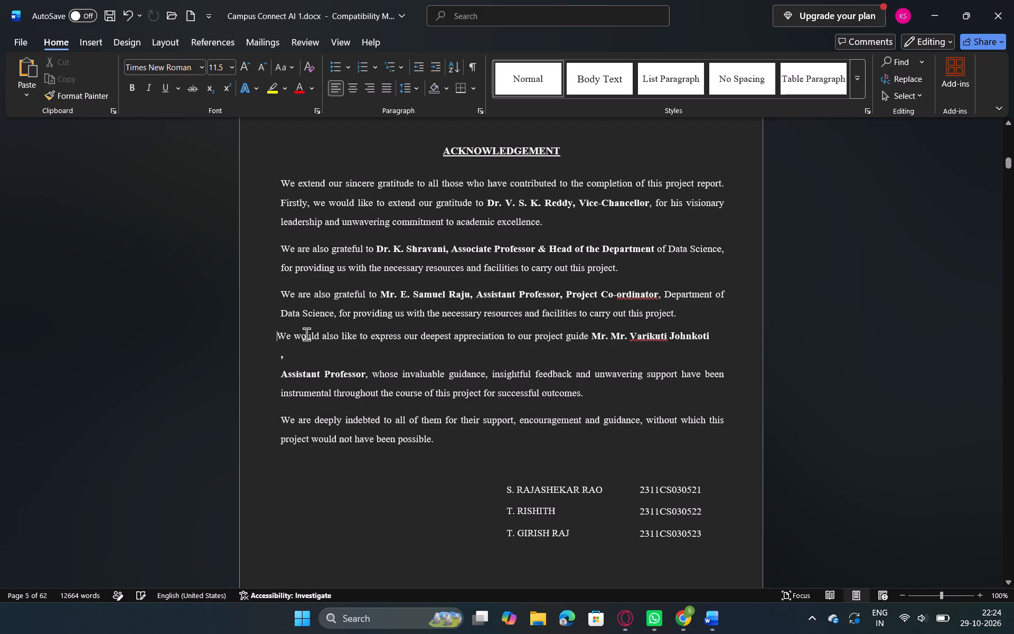
pyautogui.press('space')
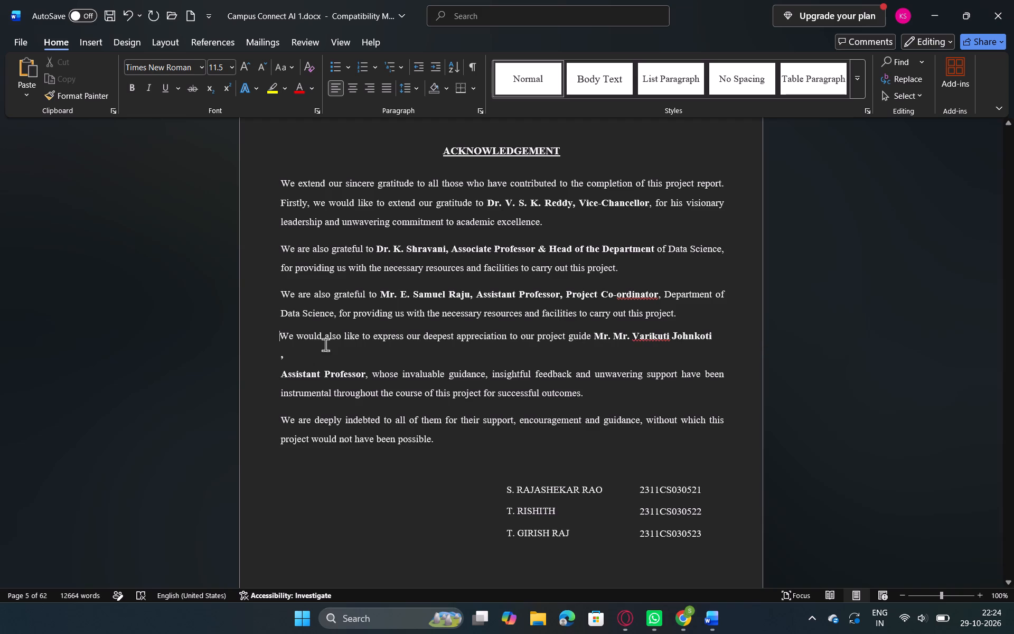
# Move the stray comma from the line below to directly after the project guide's name in the Acknowledgement.
pyautogui.click(286, 357)
pyautogui.press('BackSpace')
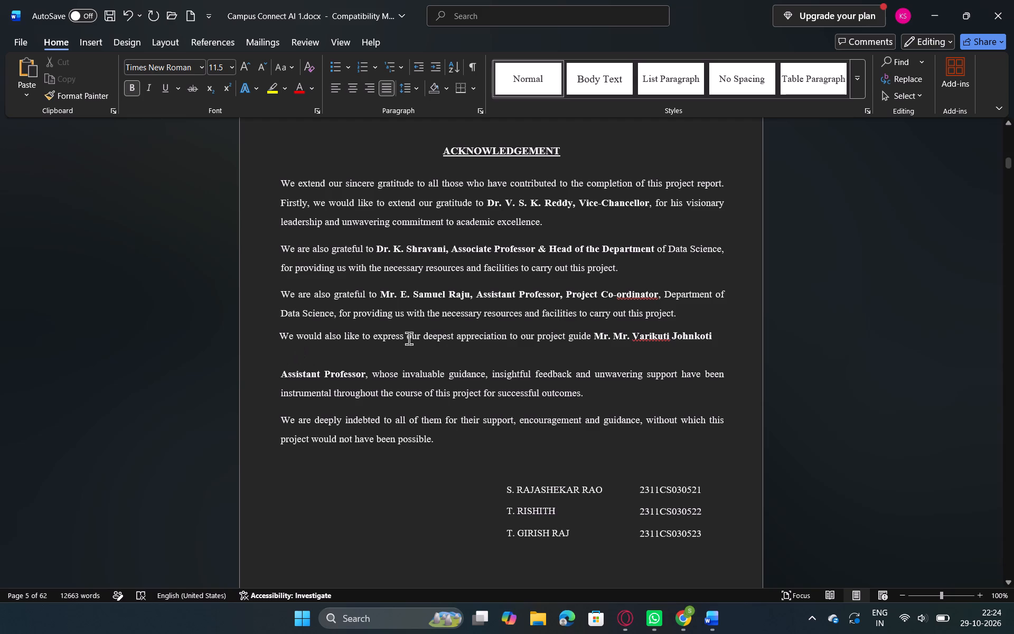
pyautogui.click(716, 335)
pyautogui.press('BackSpace')
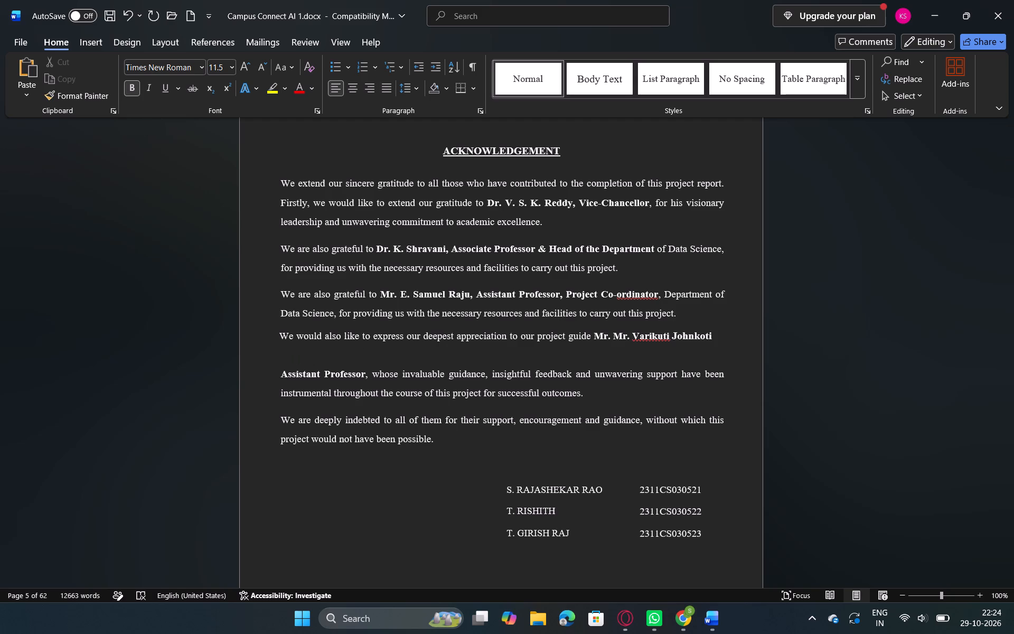
pyautogui.press(',')
# Replace the indent before "Assistant Professor" with a single space and delete the empty line between it and the project guide's name.
pyautogui.click(278, 376)
pyautogui.press('BackSpace')
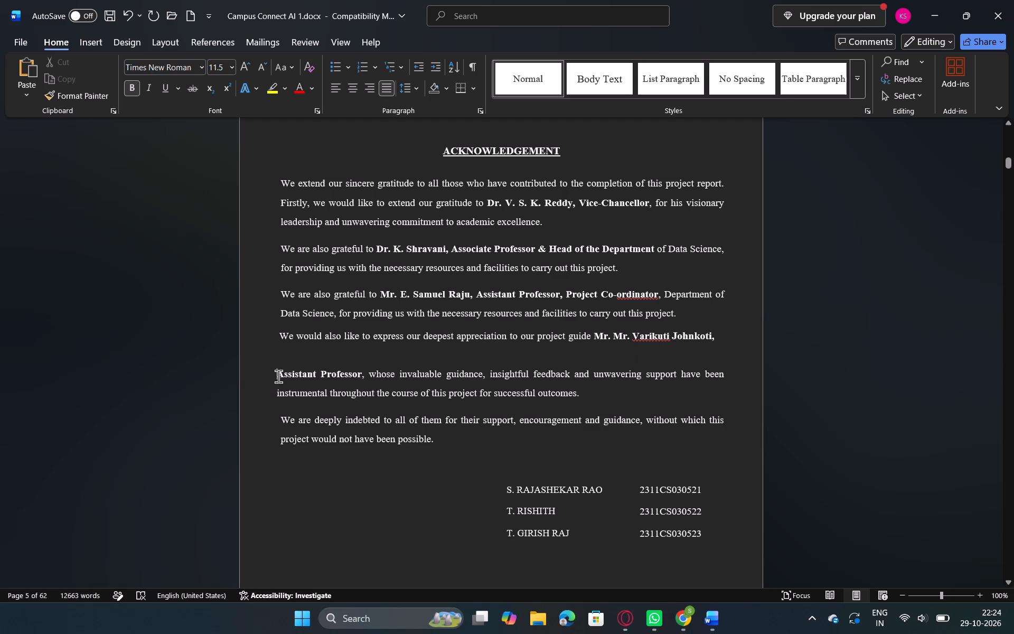
pyautogui.press('space')
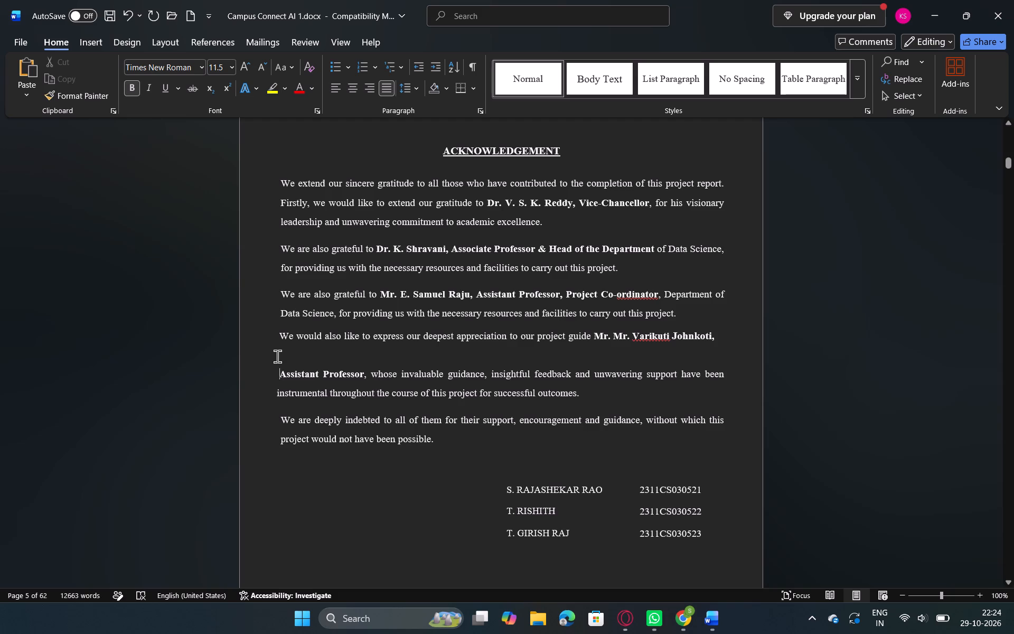
pyautogui.press('Up')
pyautogui.press('Down')
pyautogui.press('Up')
pyautogui.press('BackSpace')
pyautogui.press('BackSpace')
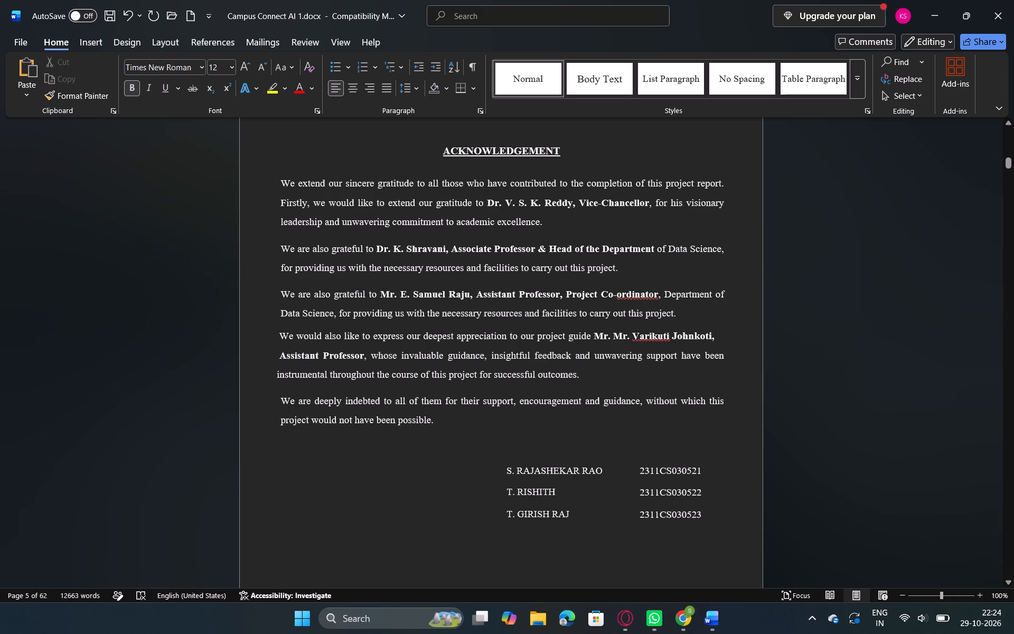
# Look through the pages following the Acknowledgement, including the Abstract and the start of the Table of Contents.
pyautogui.scroll(-1, 360, 479)
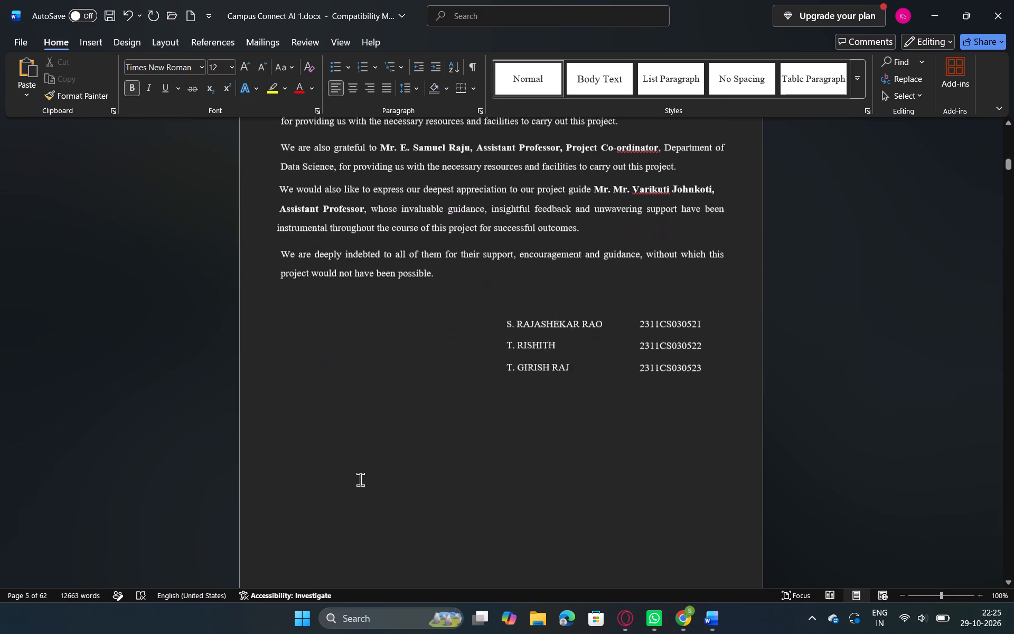
pyautogui.scroll(-1, 360, 479)
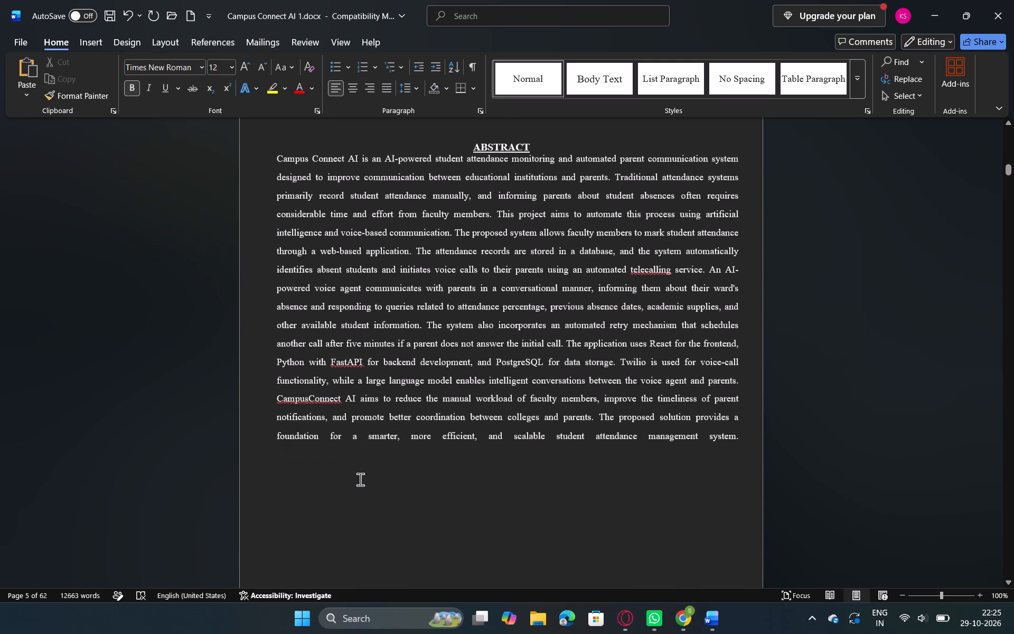
pyautogui.scroll(-2, 360, 479)
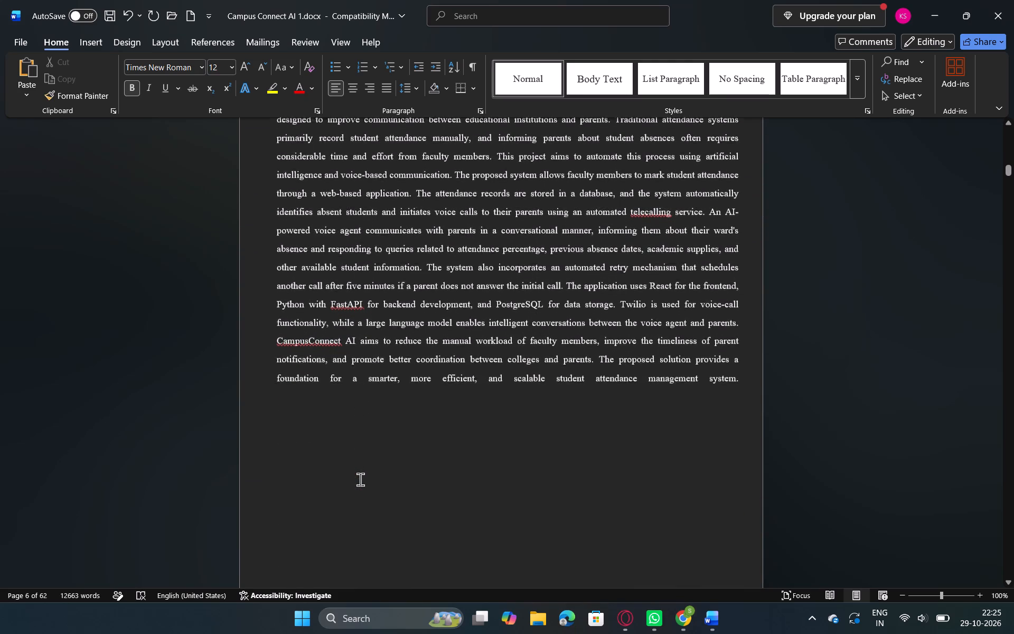
pyautogui.scroll(-2, 360, 479)
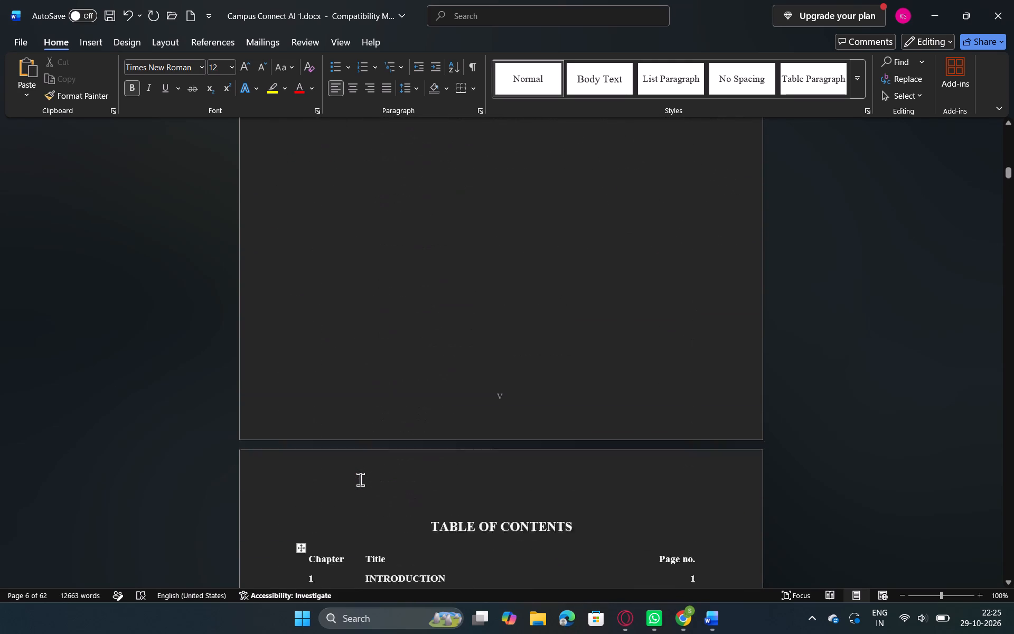
pyautogui.scroll(-2, 360, 479)
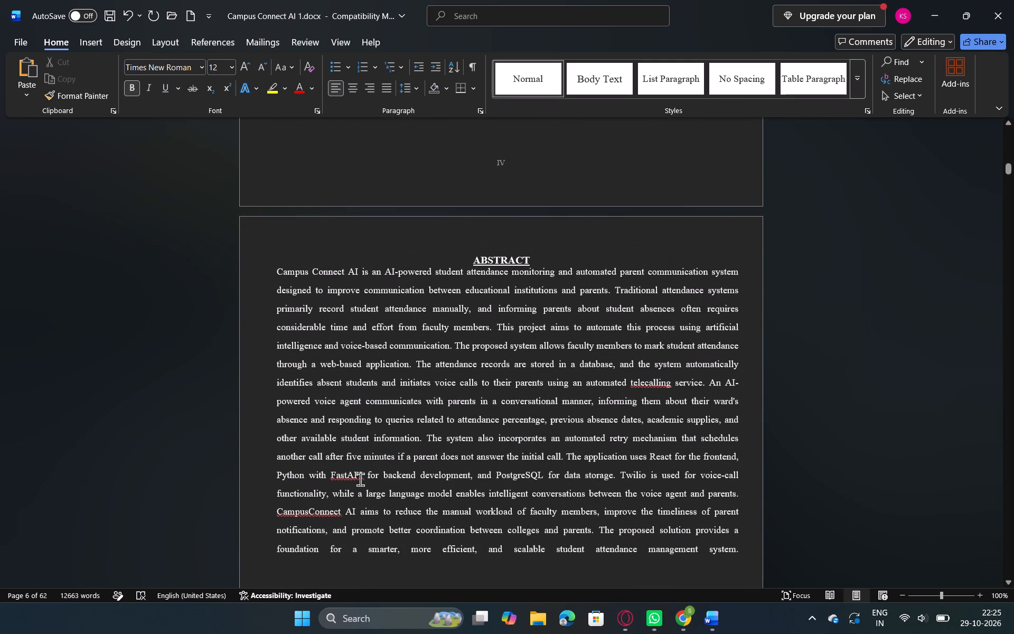
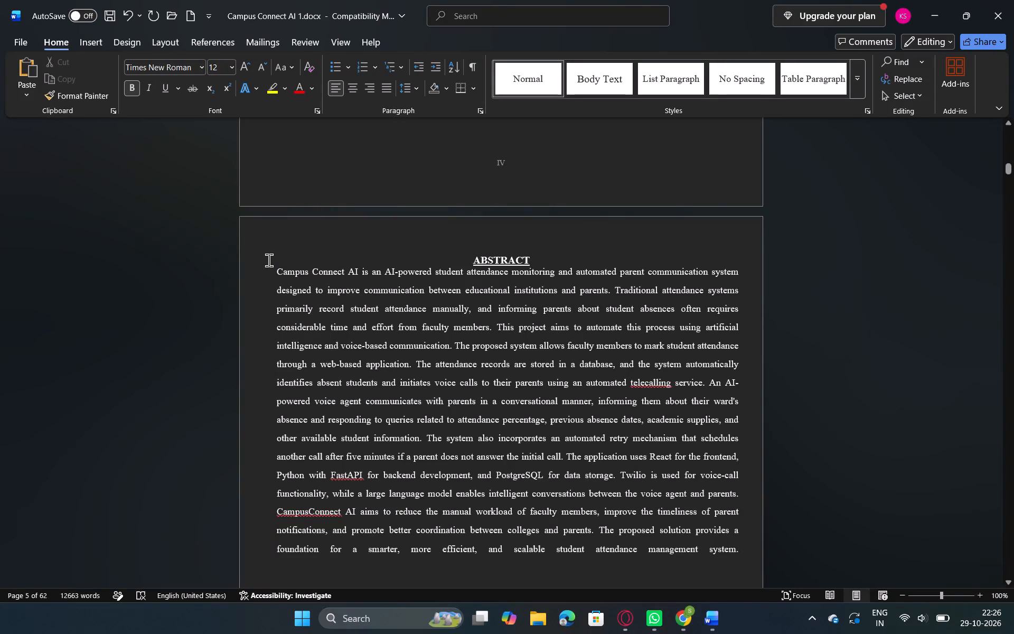
# Insert one empty line between the ABSTRACT heading and the body text.
pyautogui.click(541, 260)
pyautogui.press('Return')
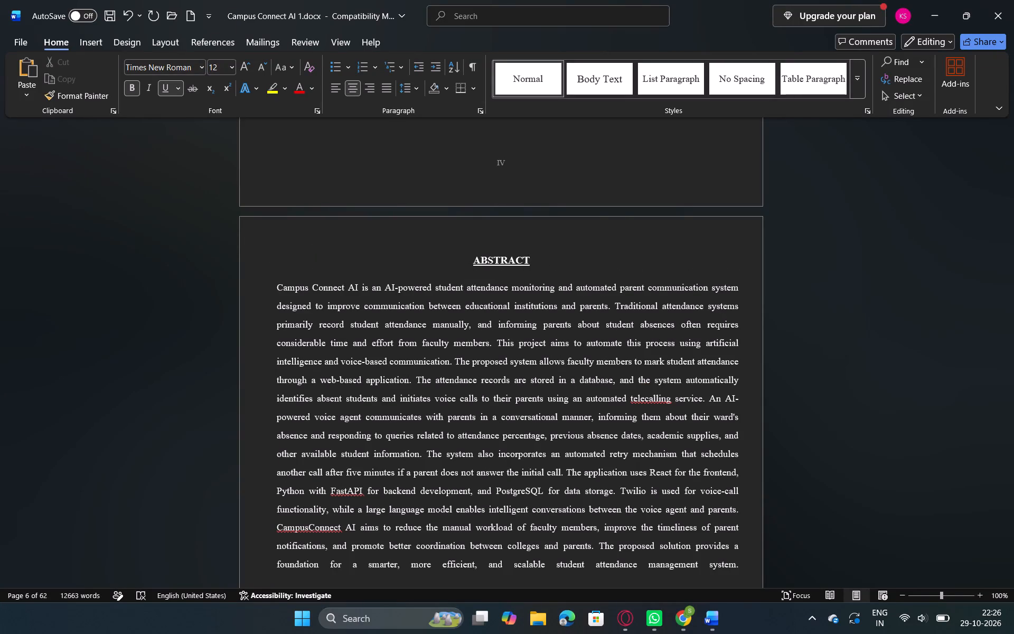
pyautogui.press('Return')
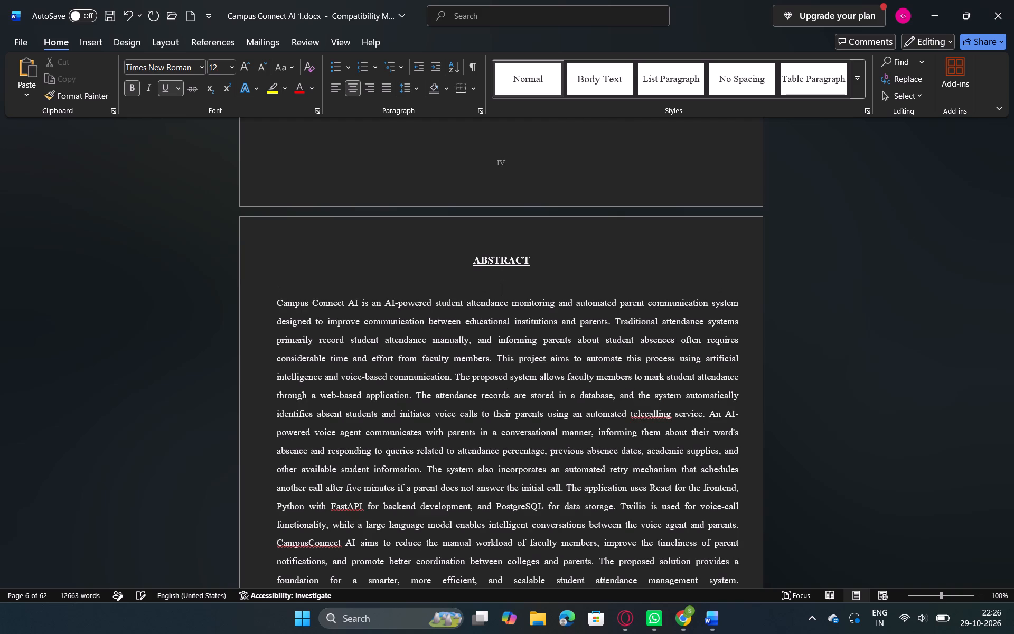
pyautogui.press('BackSpace')
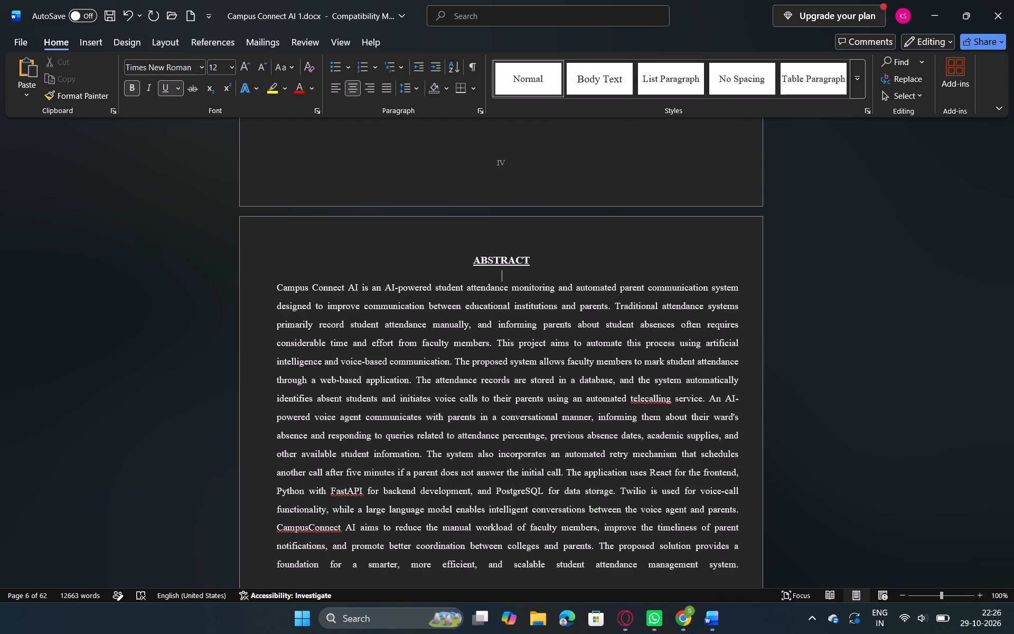
# Split the Abstract into four paragraphs separated by blank lines, breaking before "This project aims", "An AI-powered voice agent" and "Twilio is used".
pyautogui.scroll(-1, 541, 260)
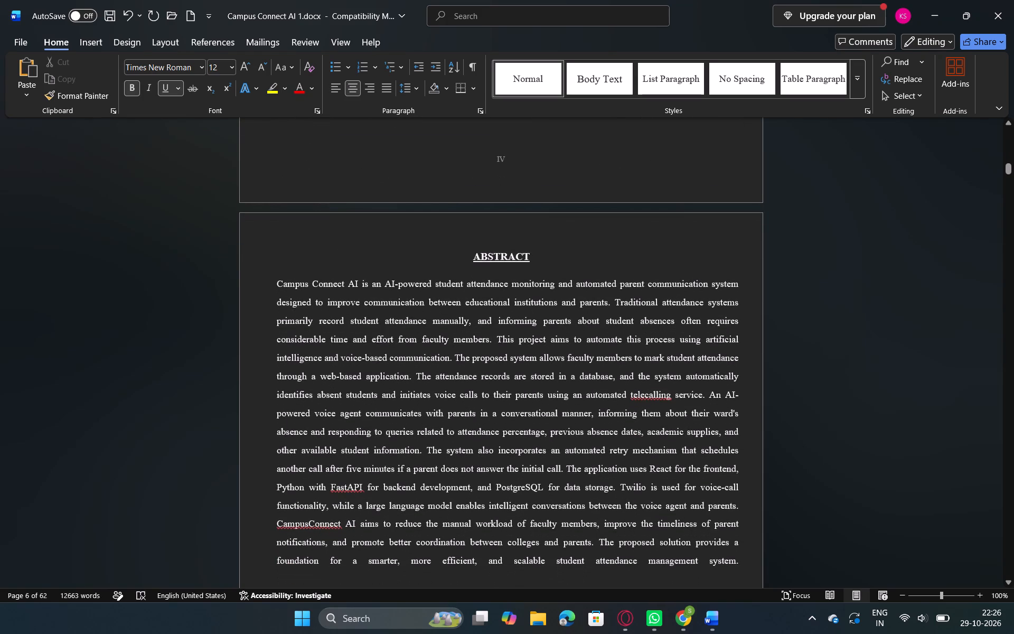
pyautogui.click(495, 338)
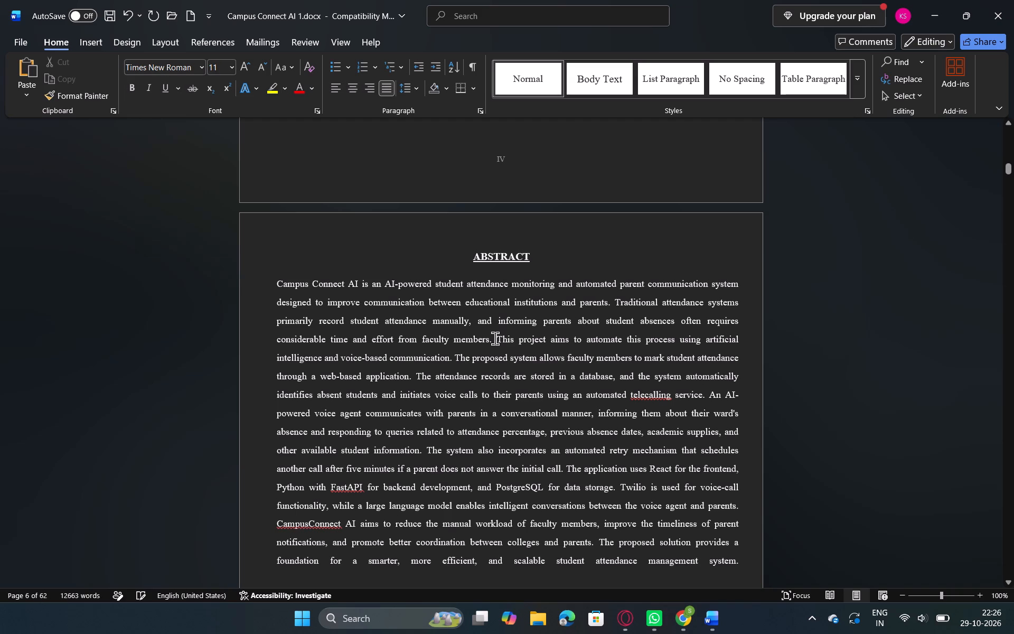
pyautogui.press('Return')
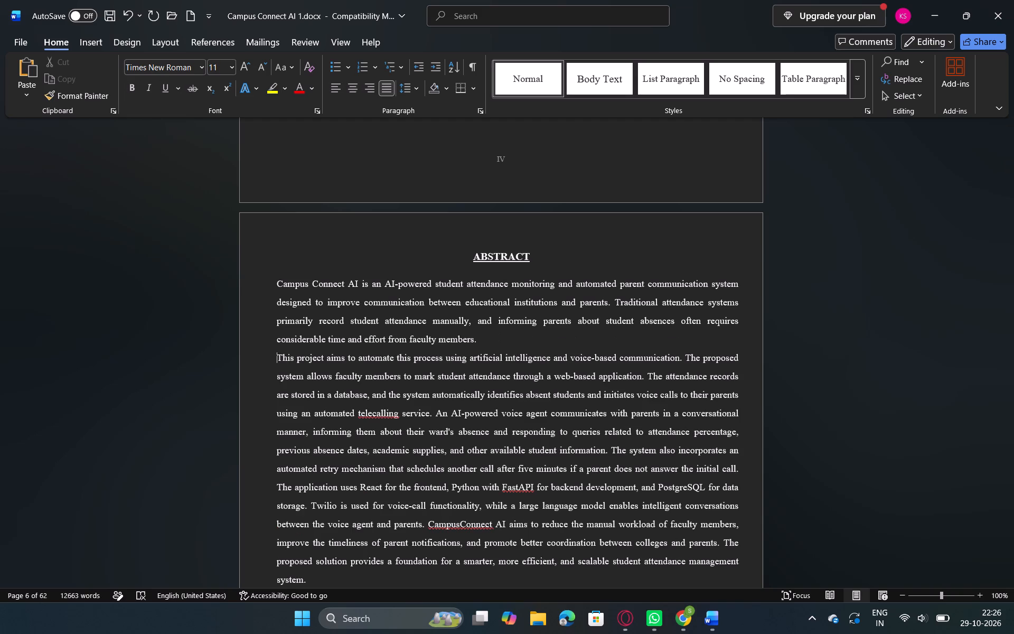
pyautogui.press('Return')
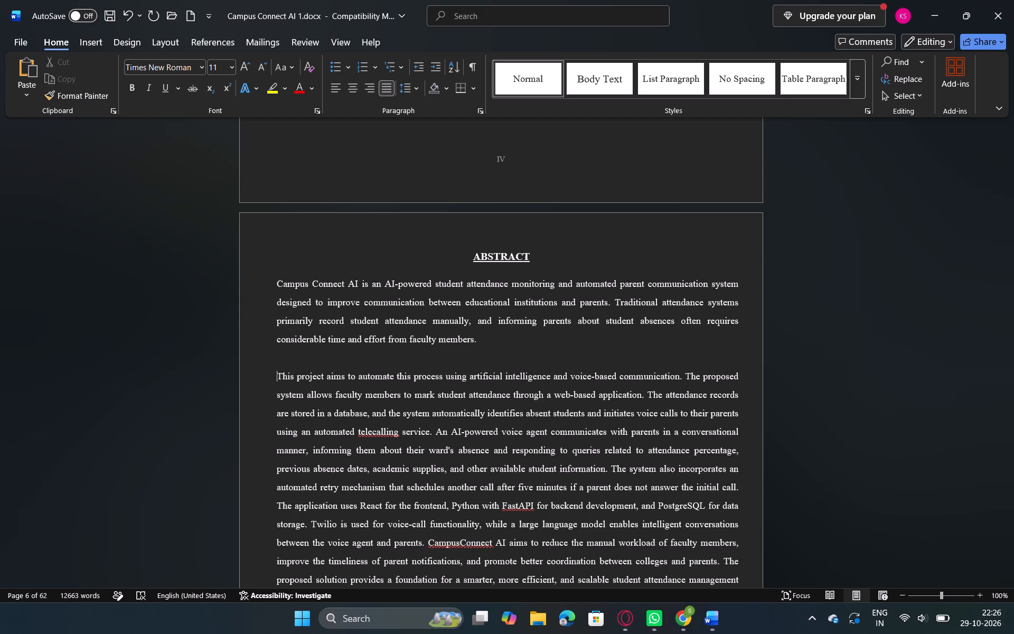
pyautogui.hscroll(1, 503, 319)
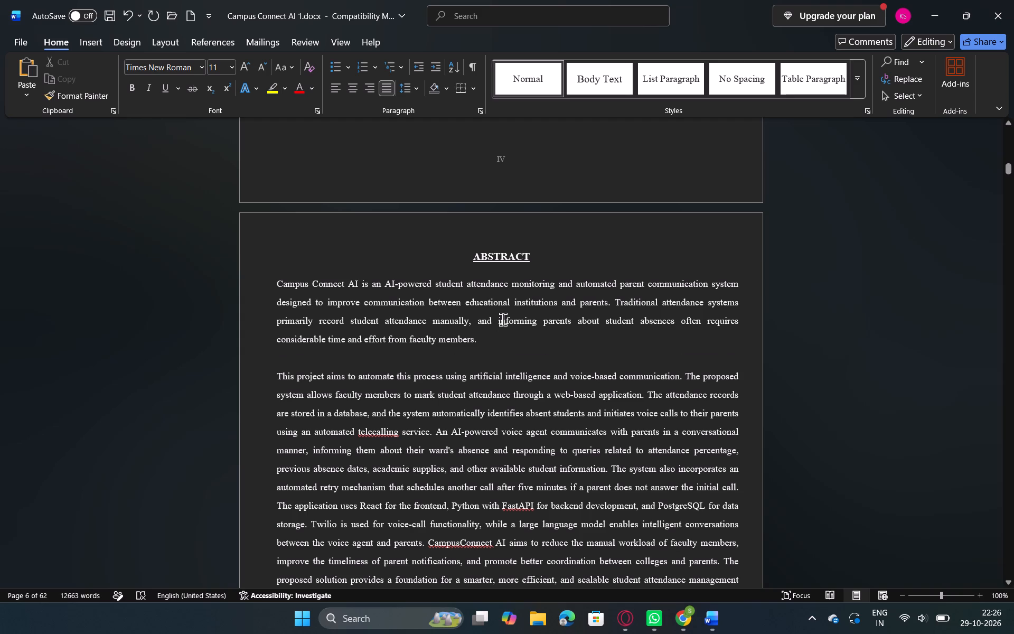
pyautogui.scroll(-1, 503, 319)
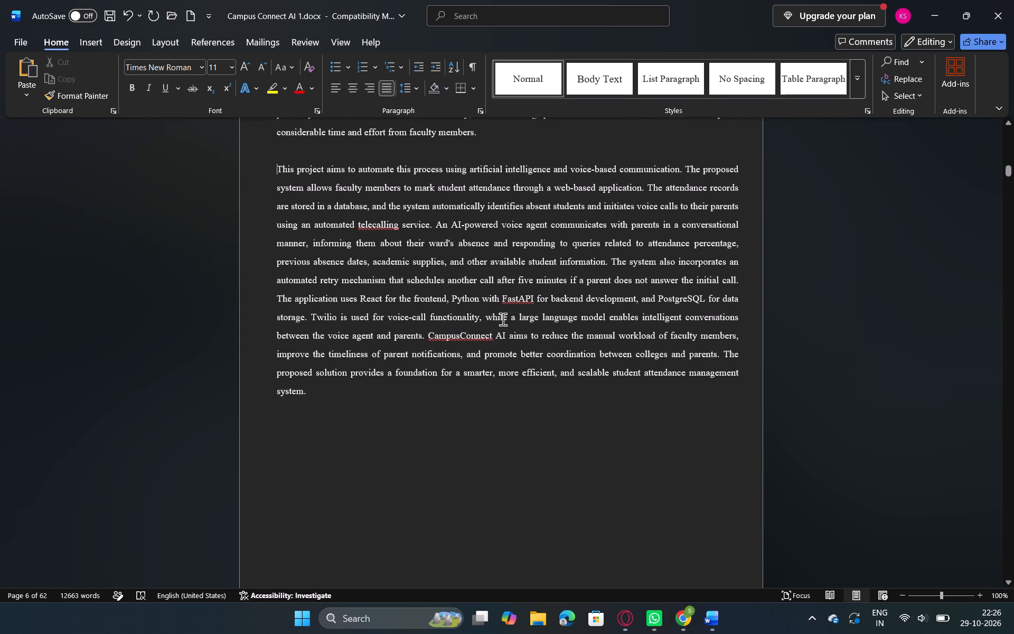
pyautogui.click(434, 225)
pyautogui.press('Return')
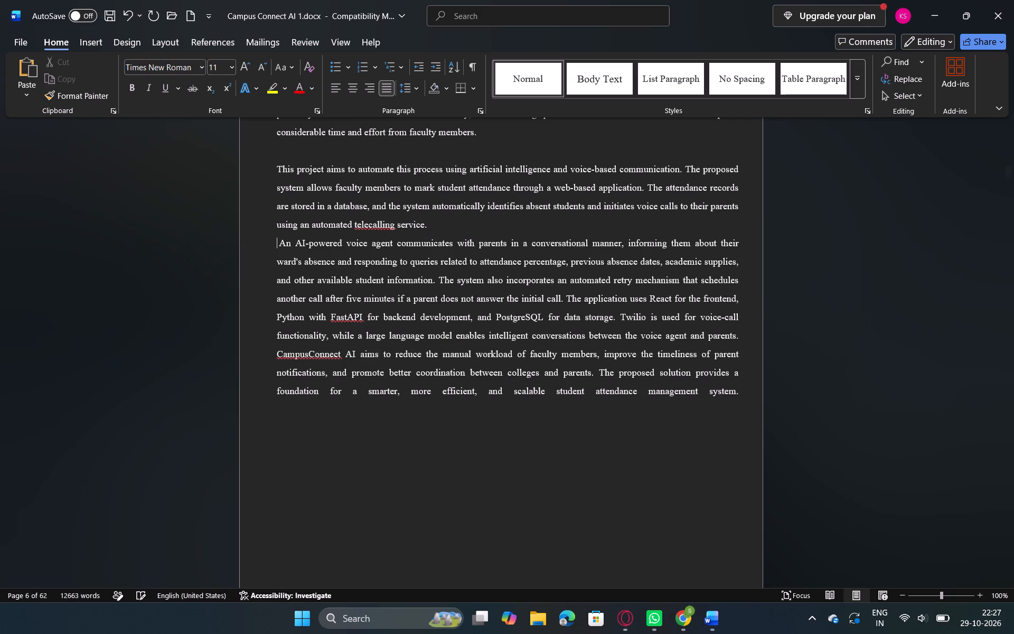
pyautogui.press('Return')
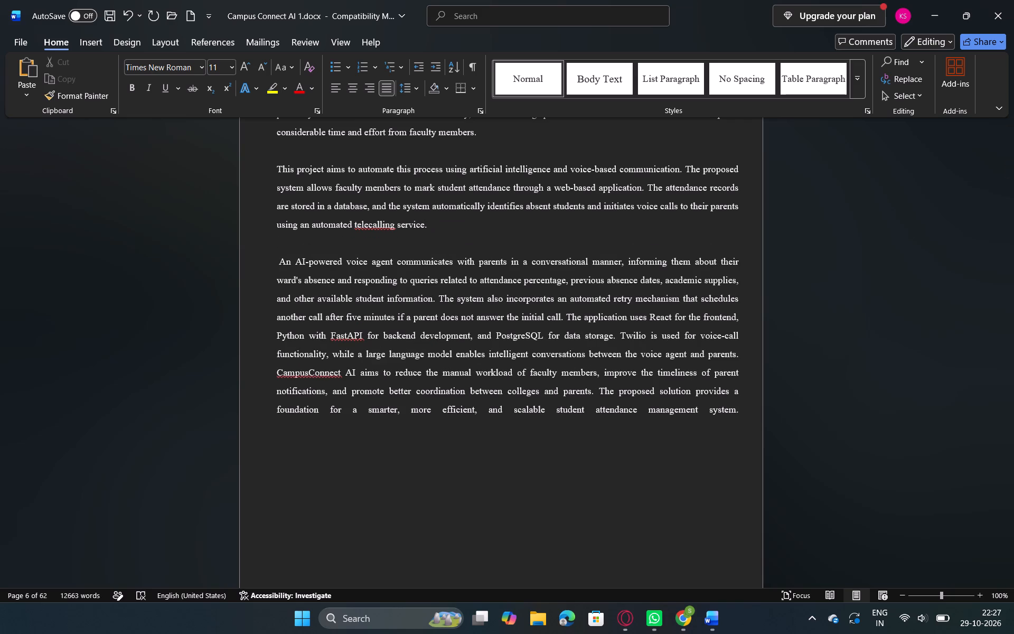
pyautogui.click(621, 333)
pyautogui.press('Return')
pyautogui.press('Return')
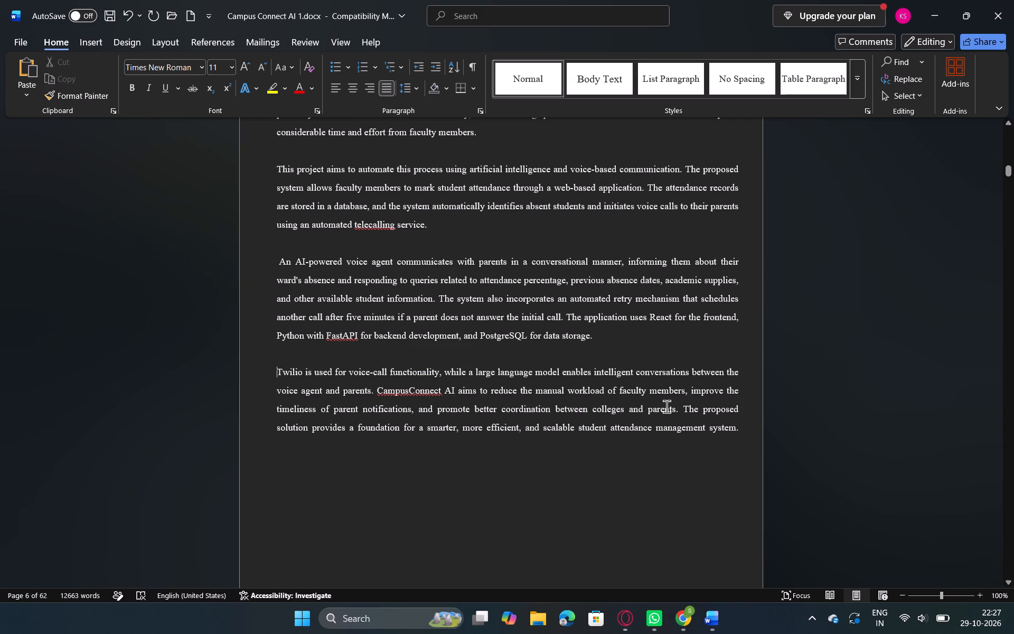
# Look through the contents pages and the List of Figures up to section 1.1 of the Introduction chapter.
pyautogui.scroll(-1, 625, 486)
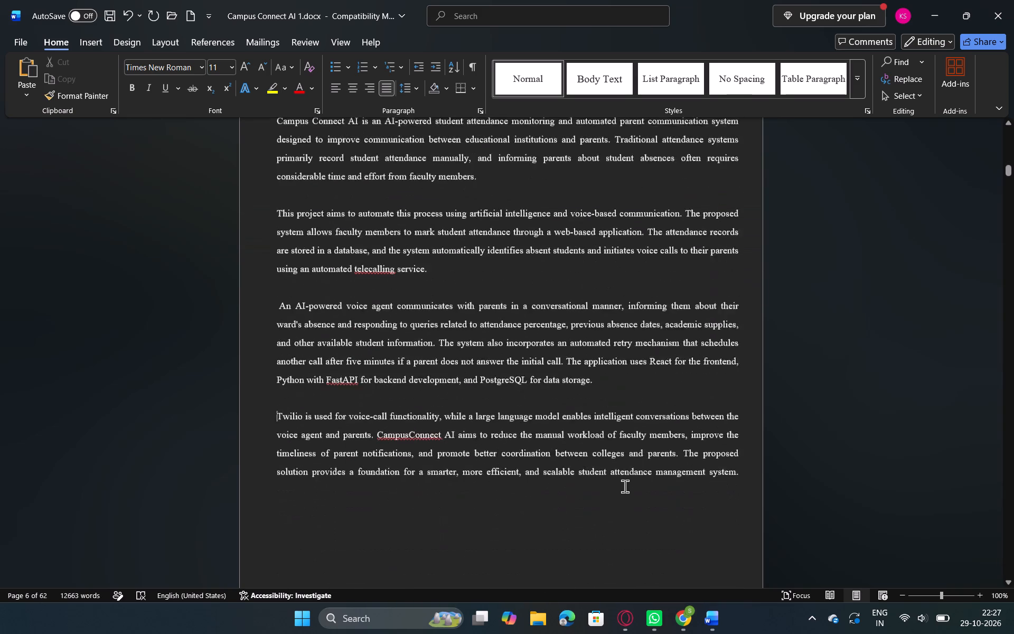
pyautogui.scroll(-1, 625, 486)
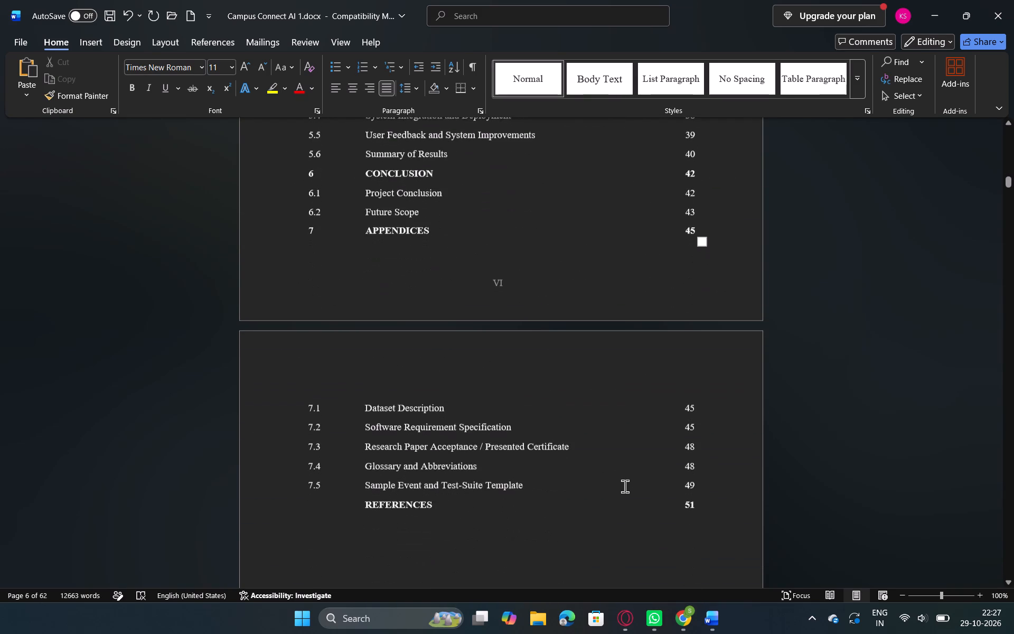
pyautogui.scroll(-2, 625, 486)
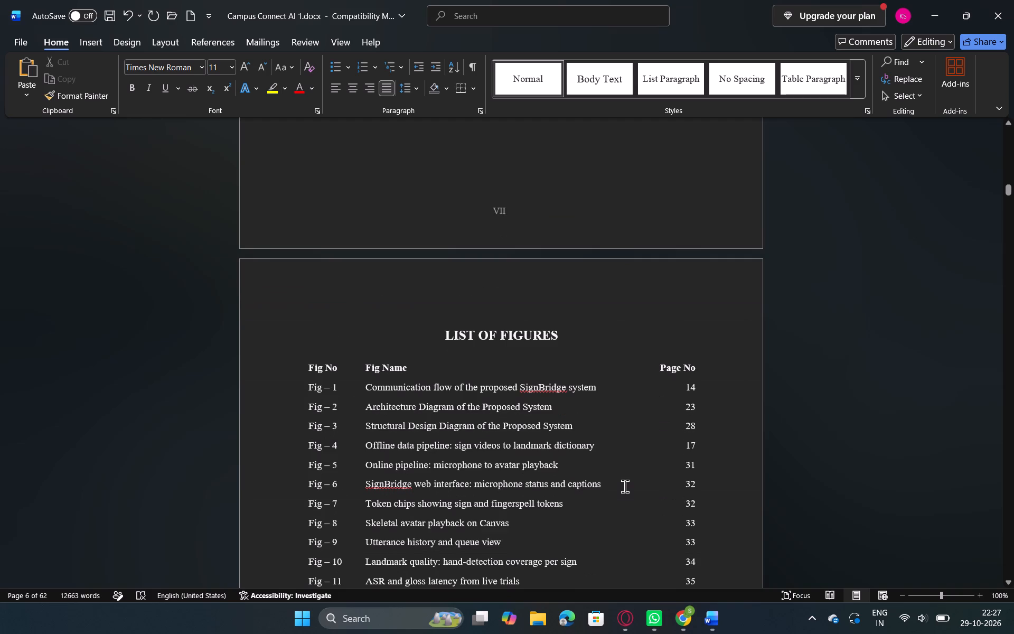
pyautogui.scroll(-2, 625, 486)
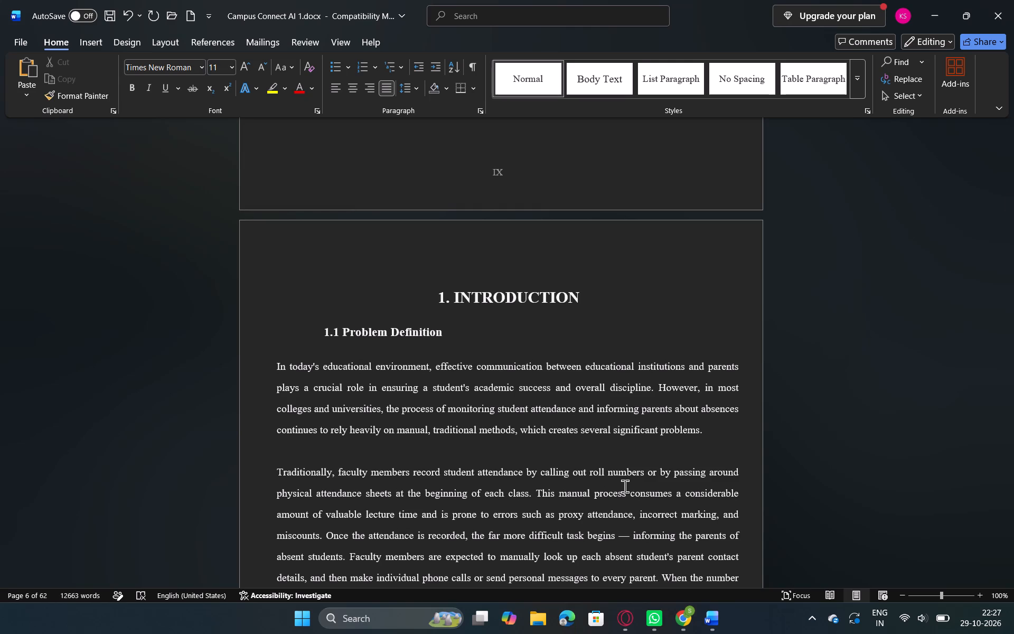
pyautogui.click(321, 328)
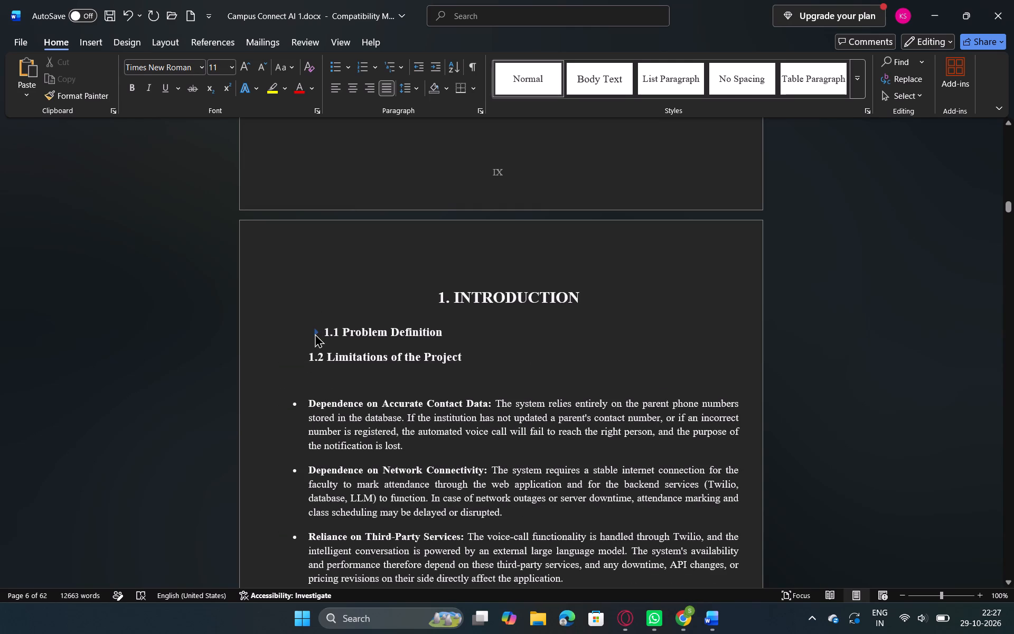
pyautogui.click(315, 333)
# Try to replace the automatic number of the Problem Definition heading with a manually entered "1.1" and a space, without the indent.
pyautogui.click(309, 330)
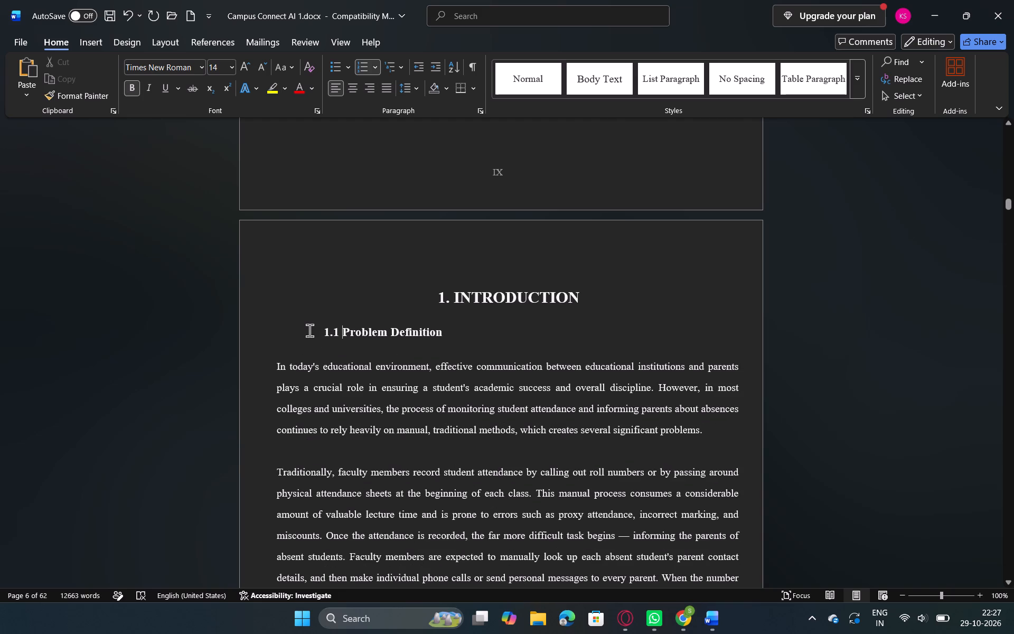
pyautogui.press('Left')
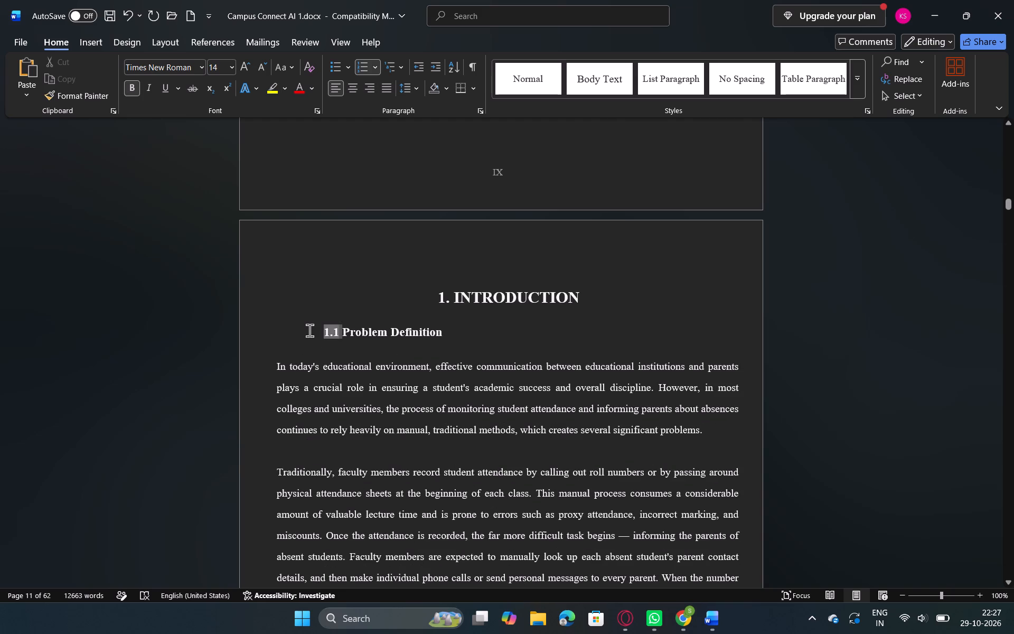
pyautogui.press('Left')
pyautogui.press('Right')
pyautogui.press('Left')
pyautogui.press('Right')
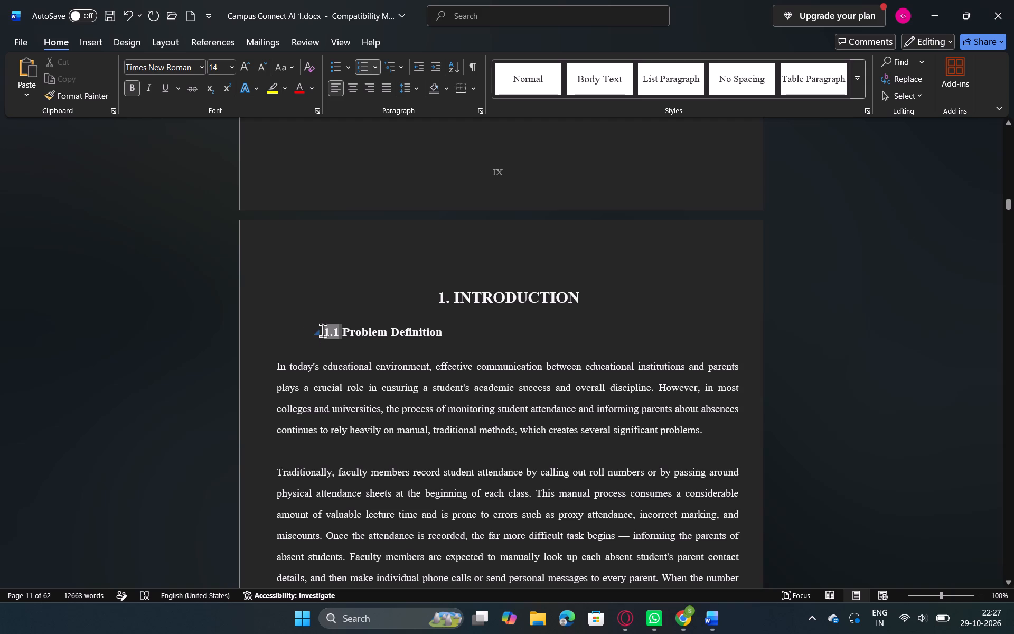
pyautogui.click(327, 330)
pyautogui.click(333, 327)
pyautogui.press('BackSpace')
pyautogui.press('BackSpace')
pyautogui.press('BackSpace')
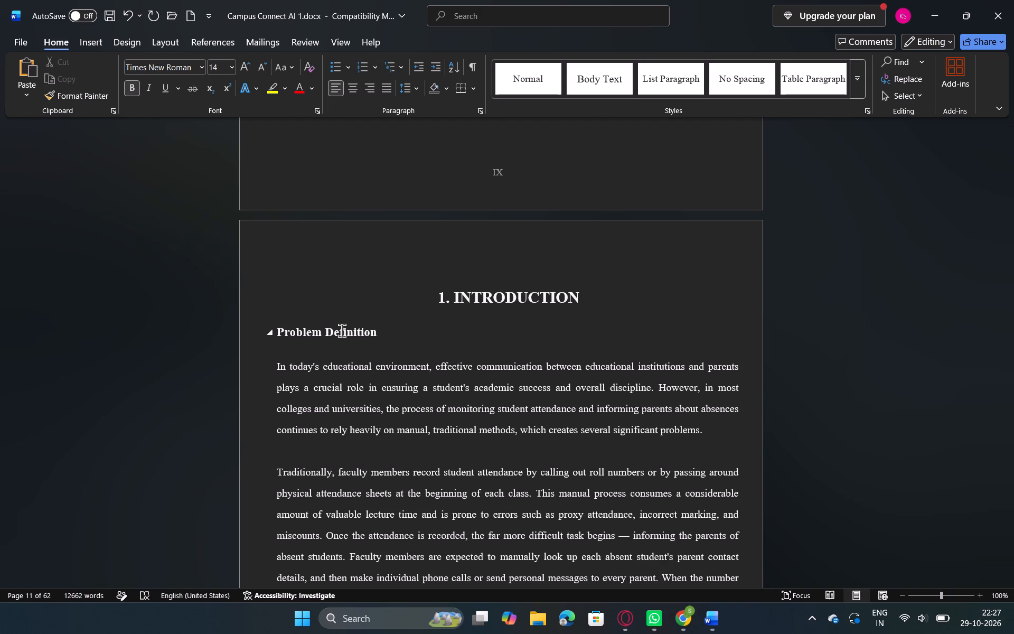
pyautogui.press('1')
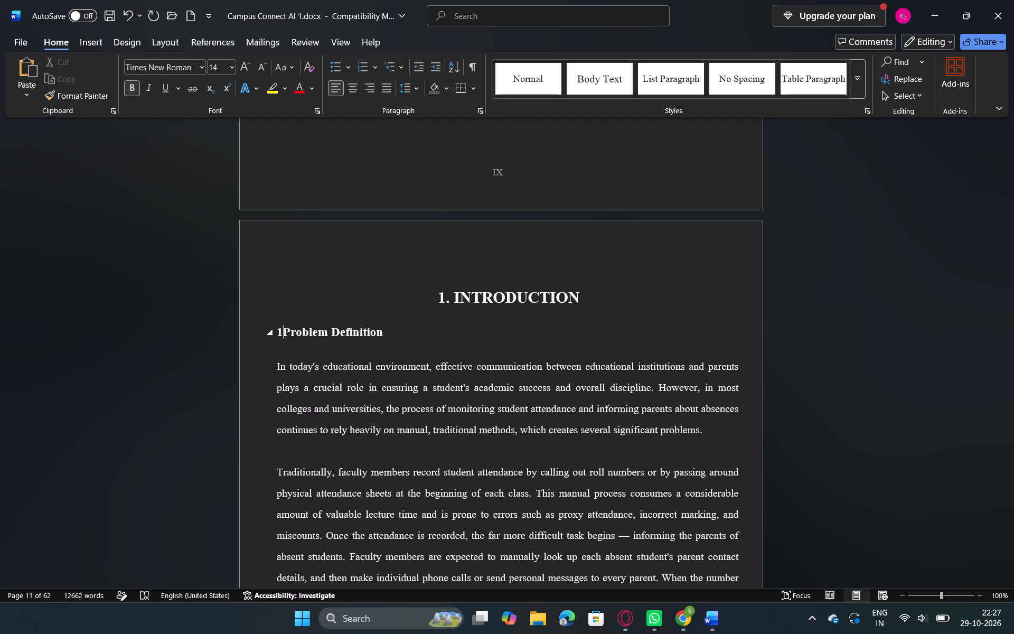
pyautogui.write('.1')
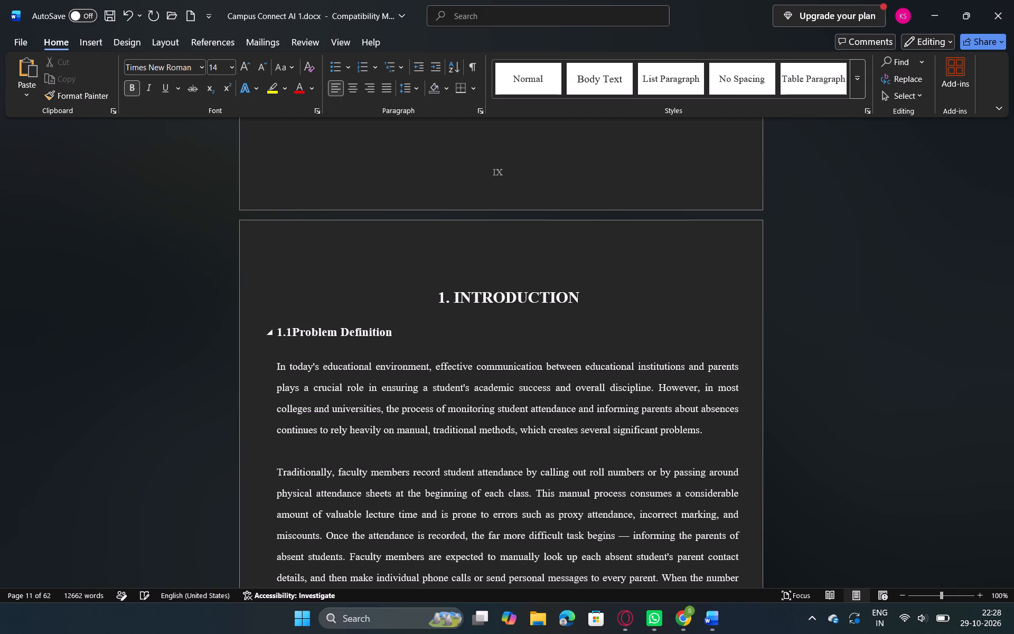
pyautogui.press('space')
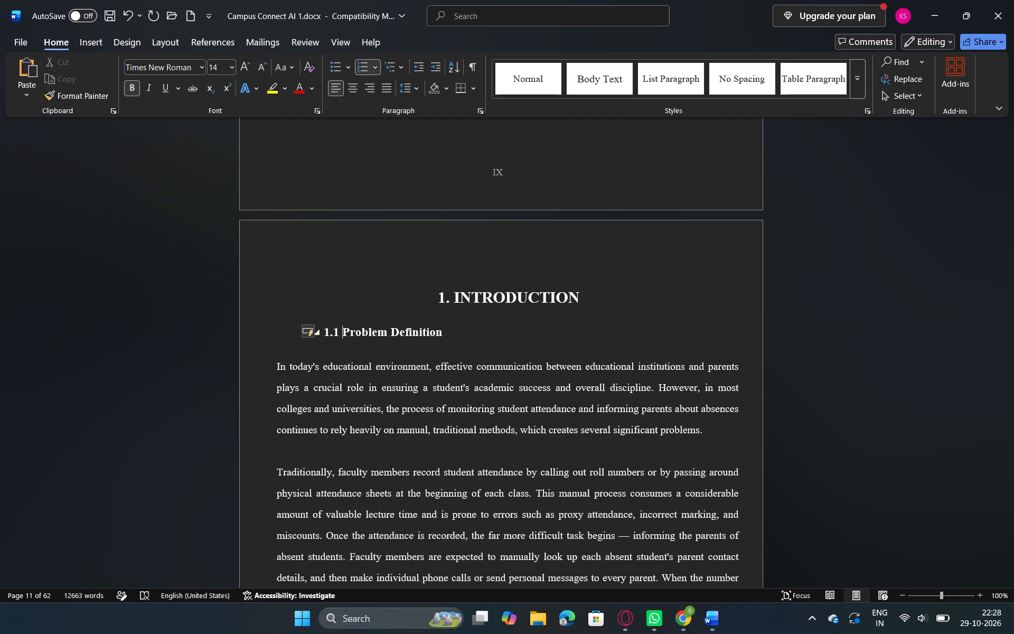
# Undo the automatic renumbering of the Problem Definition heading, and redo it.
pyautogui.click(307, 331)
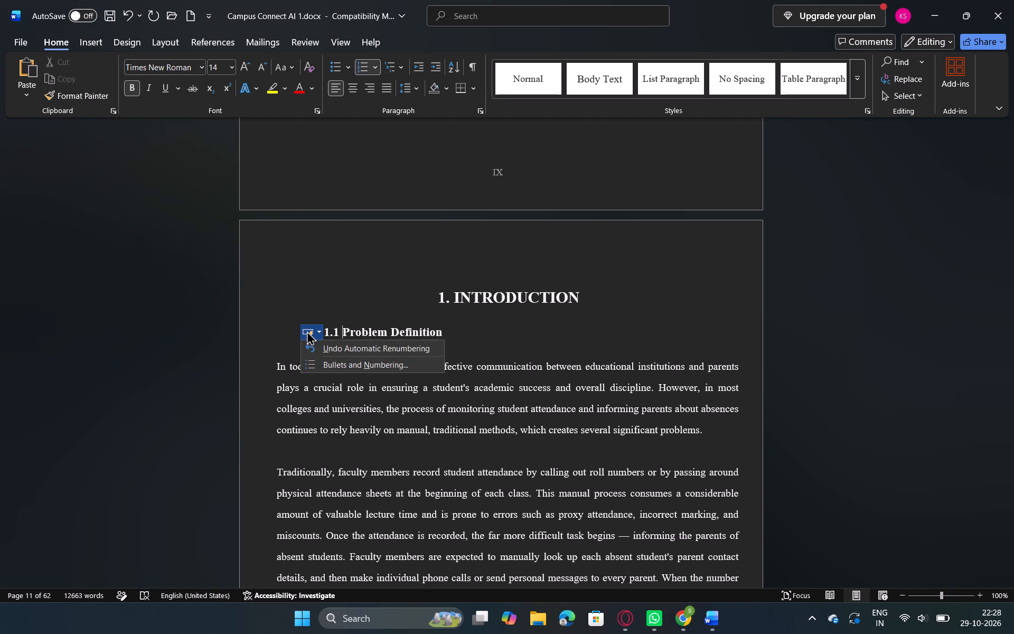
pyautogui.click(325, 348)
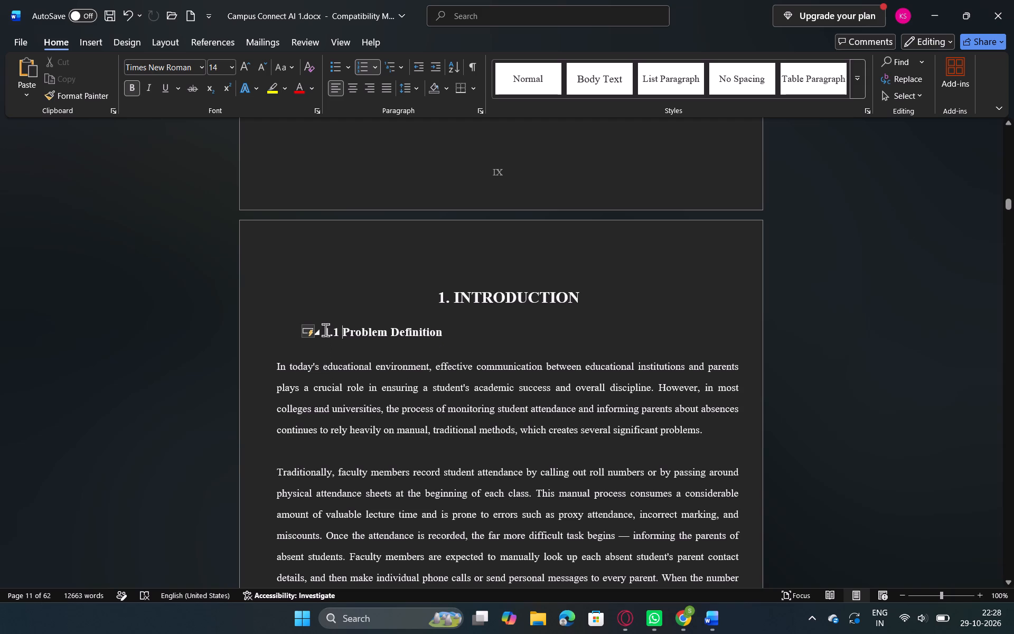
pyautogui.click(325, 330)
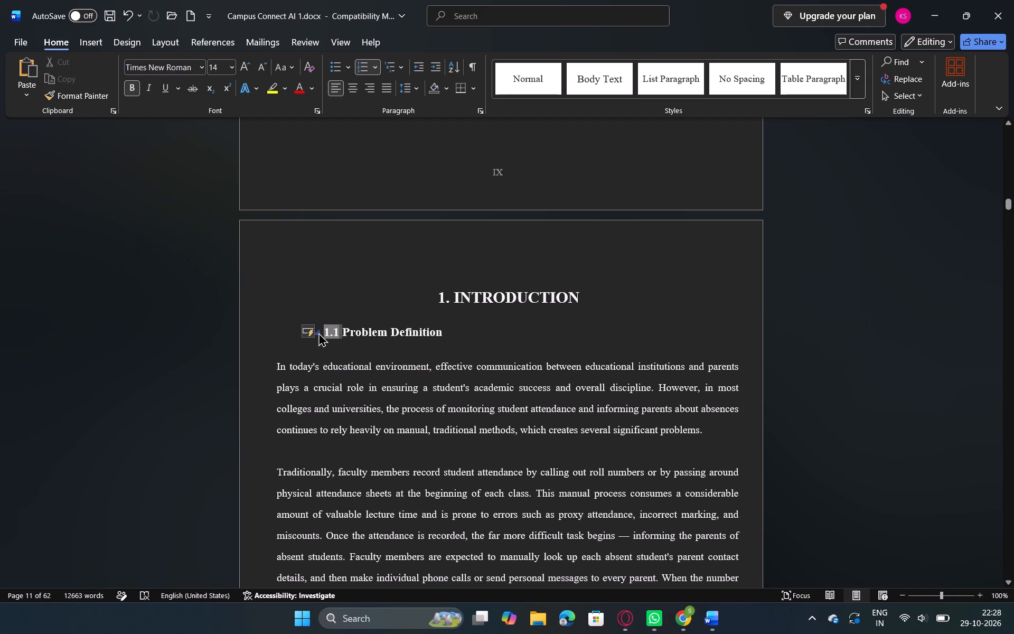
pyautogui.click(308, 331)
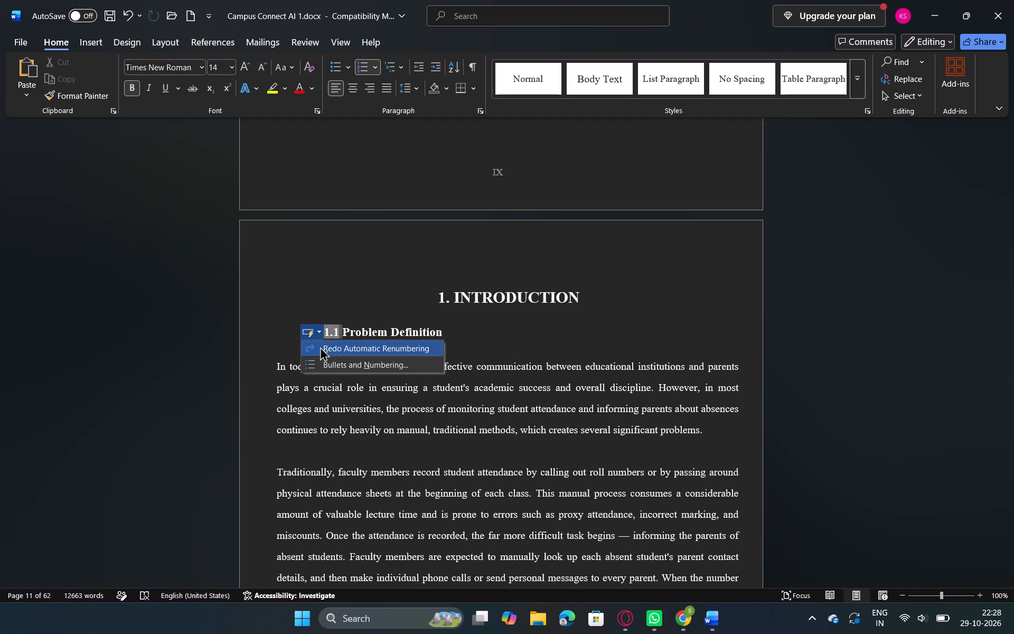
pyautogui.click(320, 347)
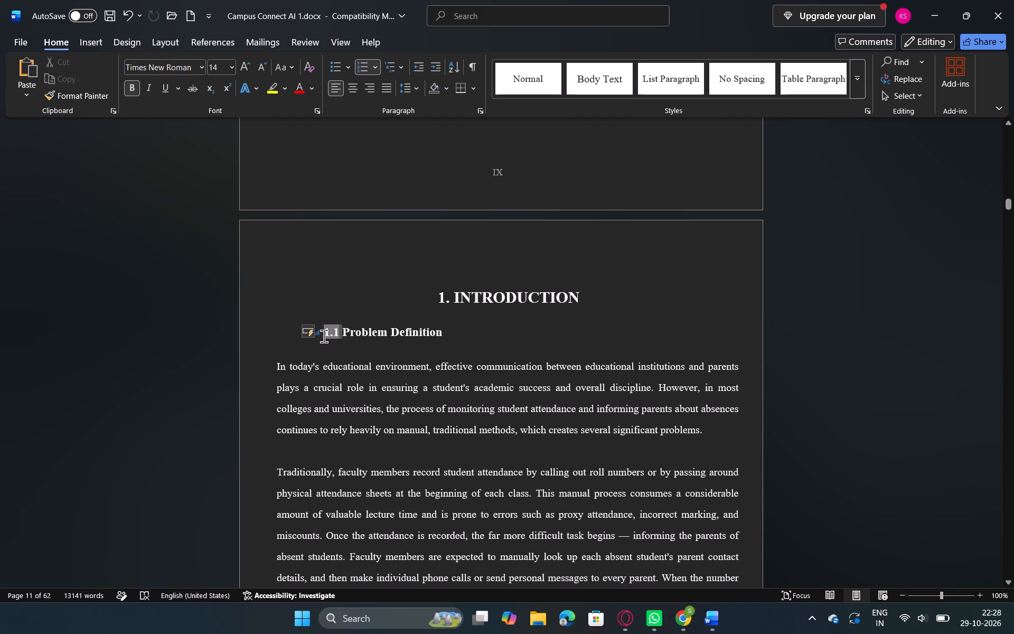
# Replace the automatic number of the Problem Definition heading with a manually entered "1.1" and a space.
pyautogui.click(343, 331)
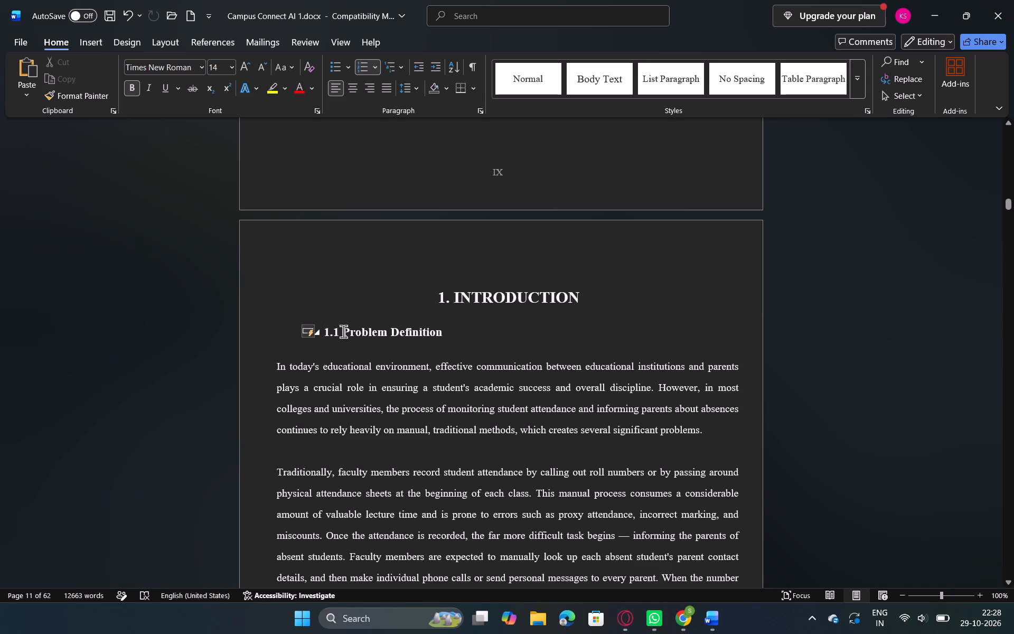
pyautogui.press('BackSpace')
pyautogui.press('BackSpace')
pyautogui.press('BackSpace')
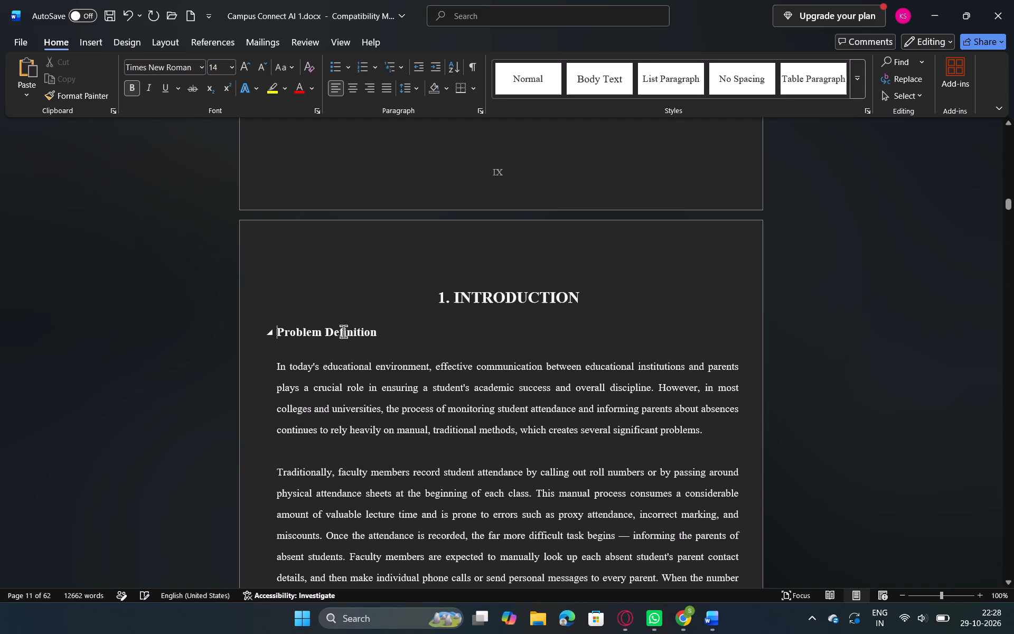
pyautogui.write('1.1')
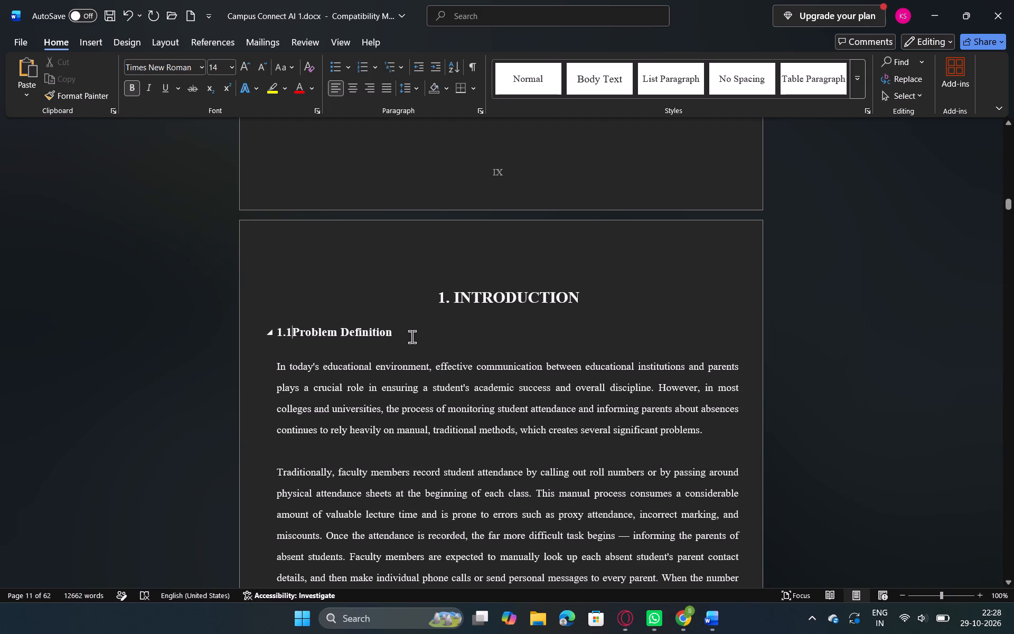
pyautogui.press('space')
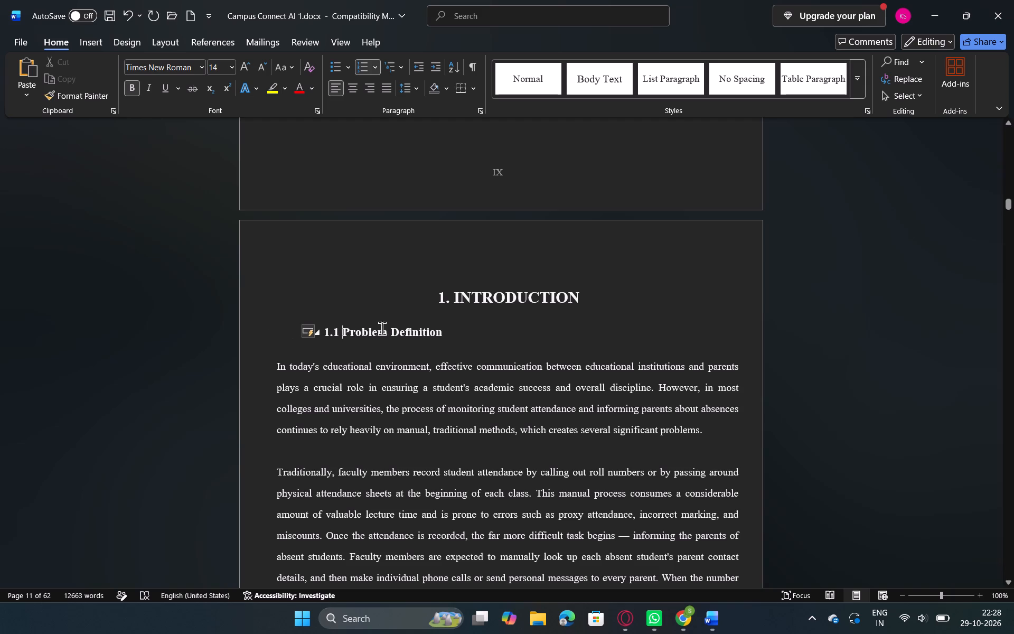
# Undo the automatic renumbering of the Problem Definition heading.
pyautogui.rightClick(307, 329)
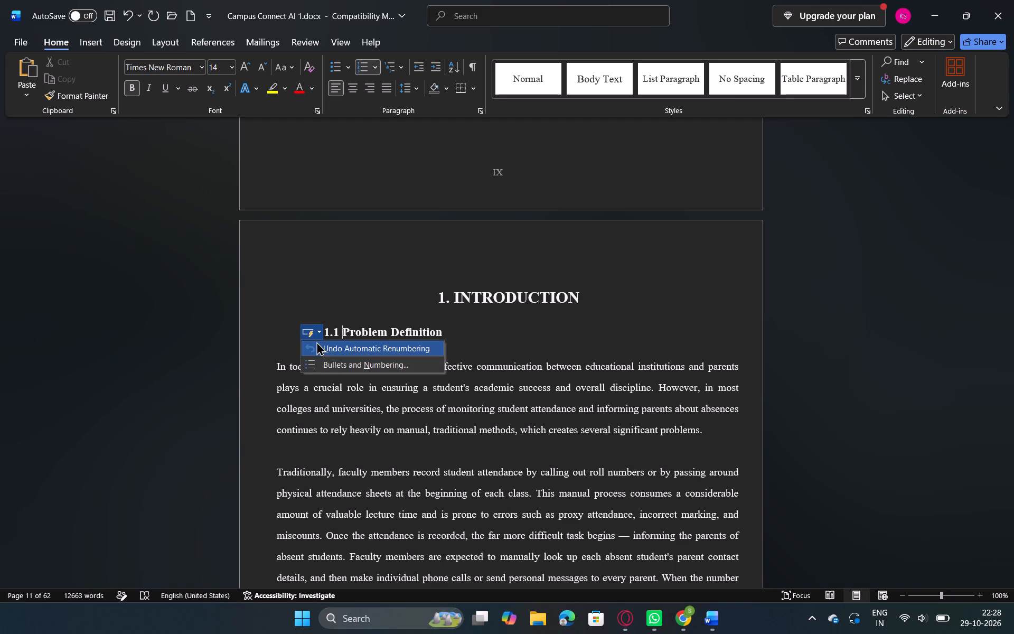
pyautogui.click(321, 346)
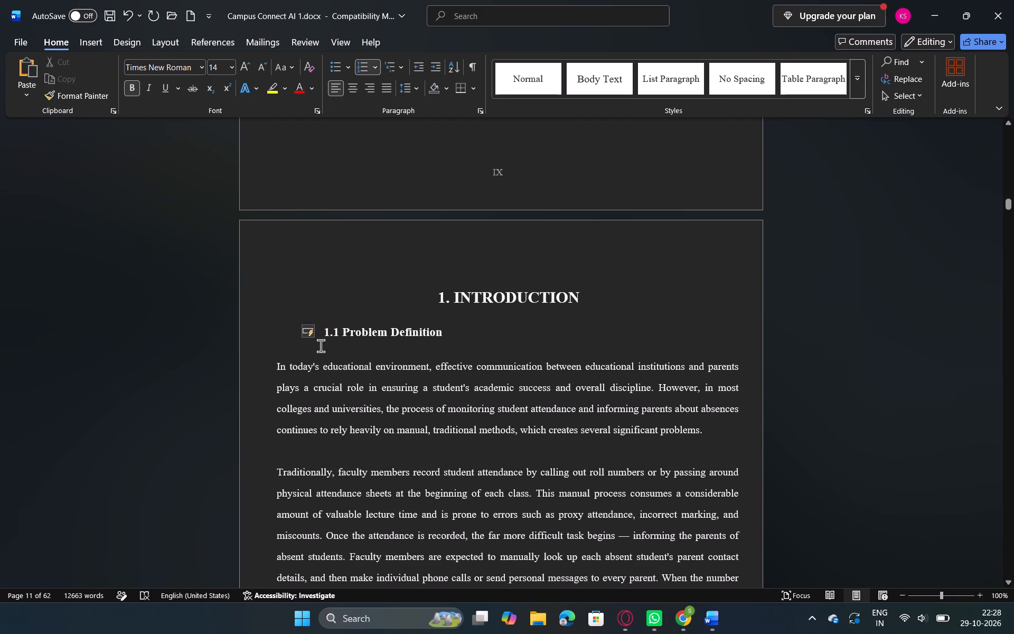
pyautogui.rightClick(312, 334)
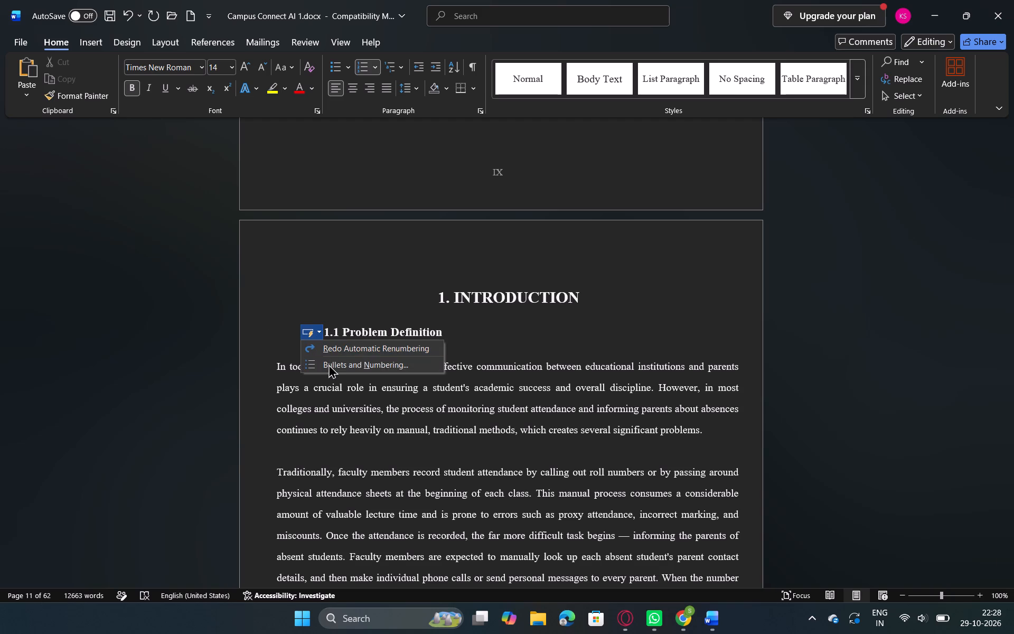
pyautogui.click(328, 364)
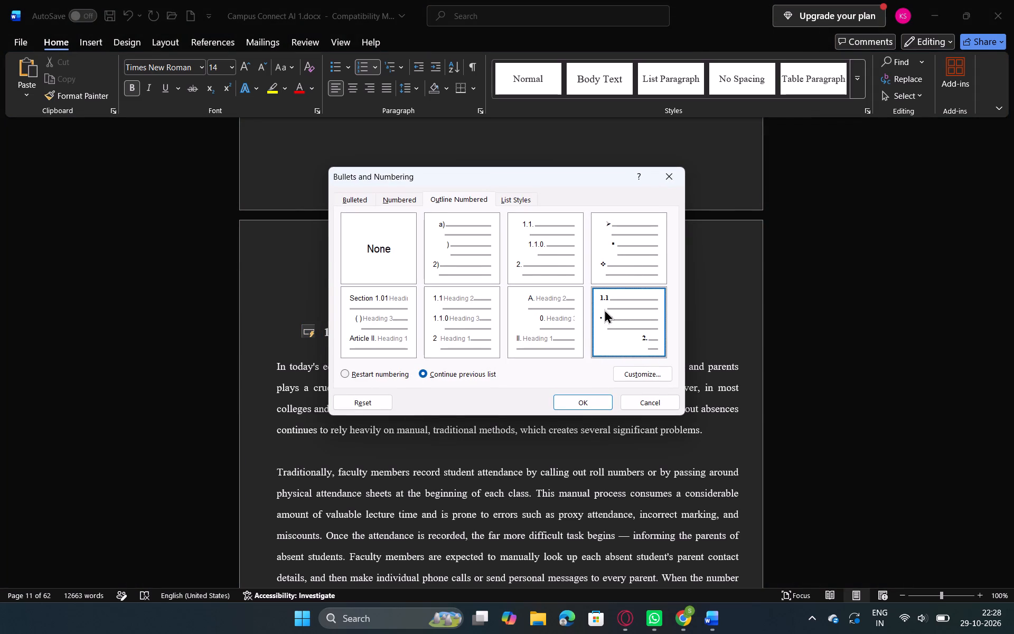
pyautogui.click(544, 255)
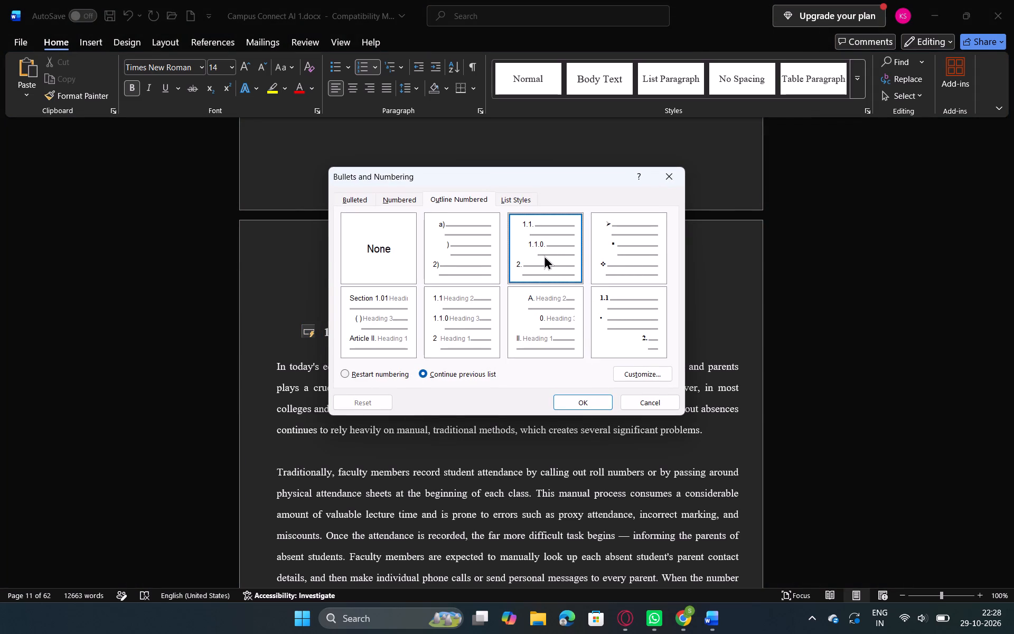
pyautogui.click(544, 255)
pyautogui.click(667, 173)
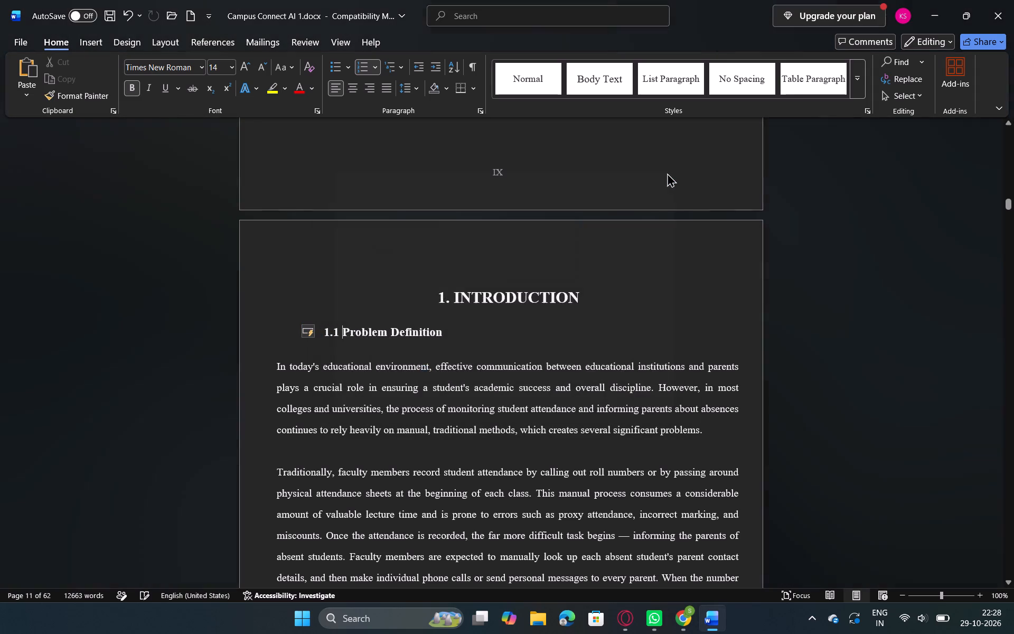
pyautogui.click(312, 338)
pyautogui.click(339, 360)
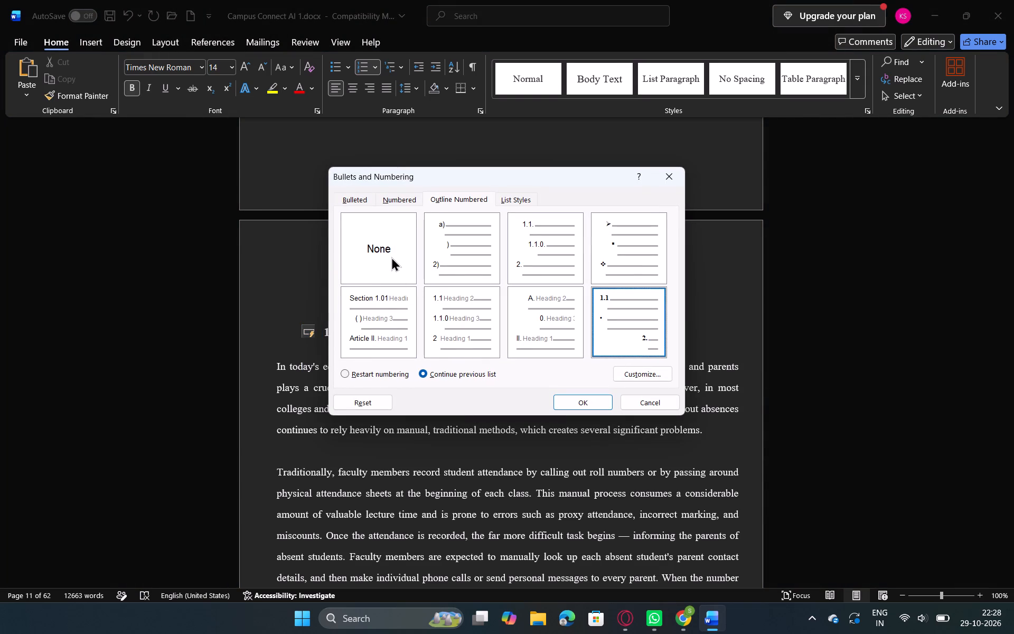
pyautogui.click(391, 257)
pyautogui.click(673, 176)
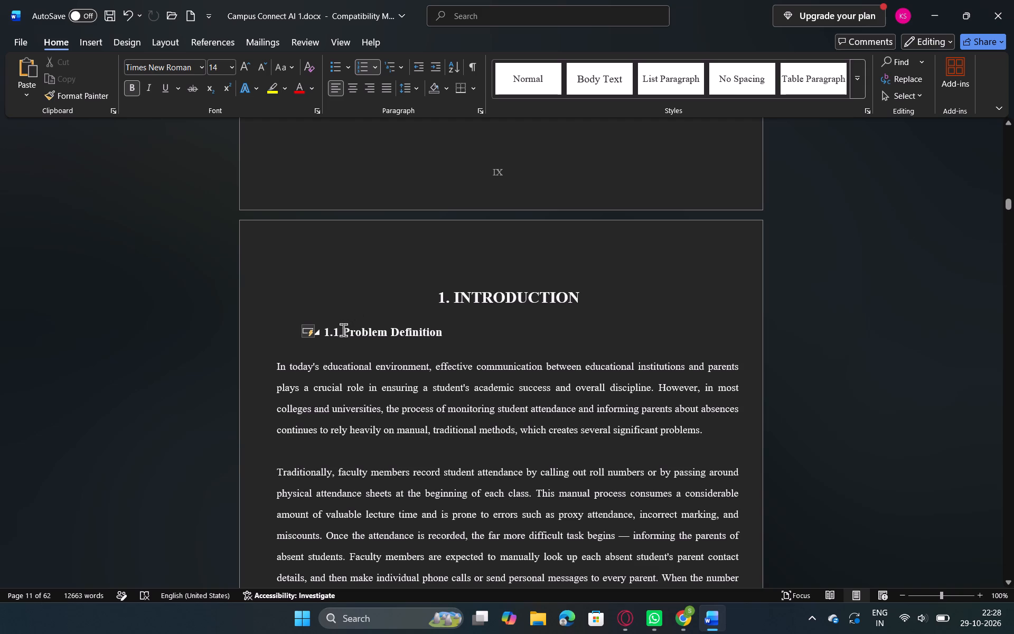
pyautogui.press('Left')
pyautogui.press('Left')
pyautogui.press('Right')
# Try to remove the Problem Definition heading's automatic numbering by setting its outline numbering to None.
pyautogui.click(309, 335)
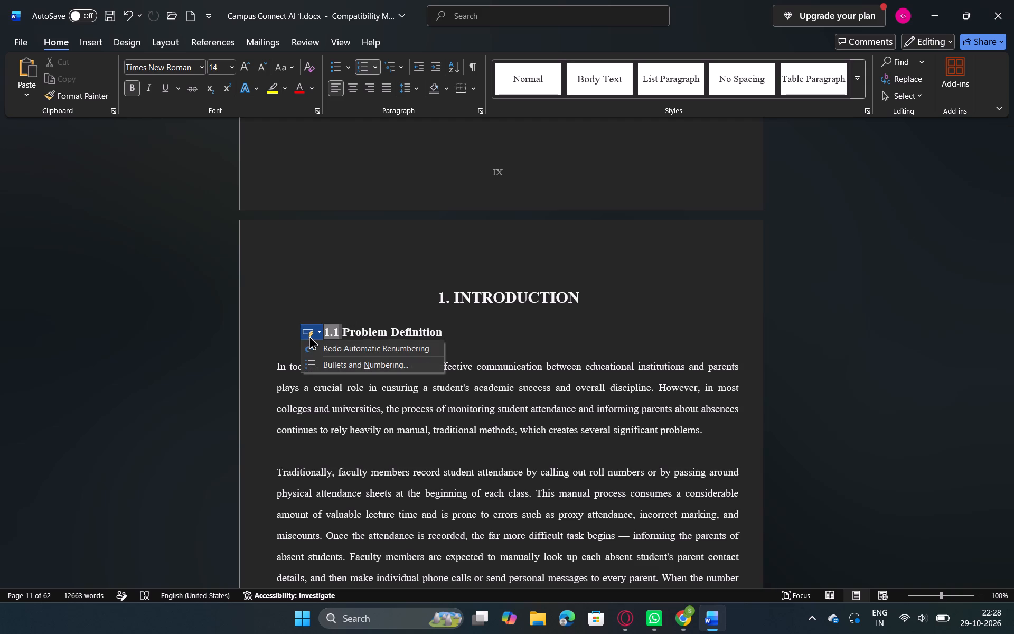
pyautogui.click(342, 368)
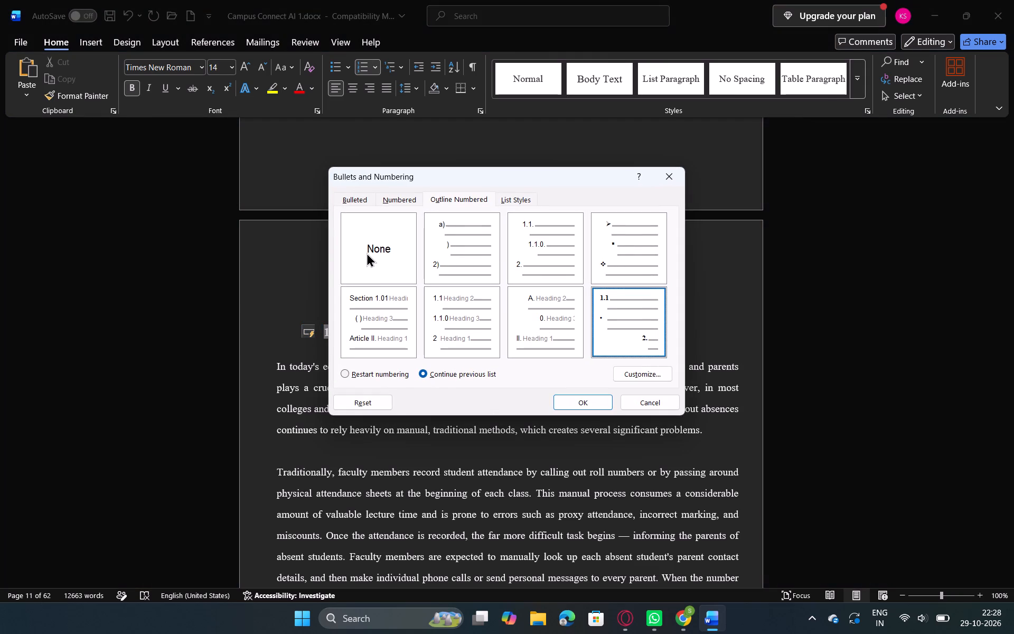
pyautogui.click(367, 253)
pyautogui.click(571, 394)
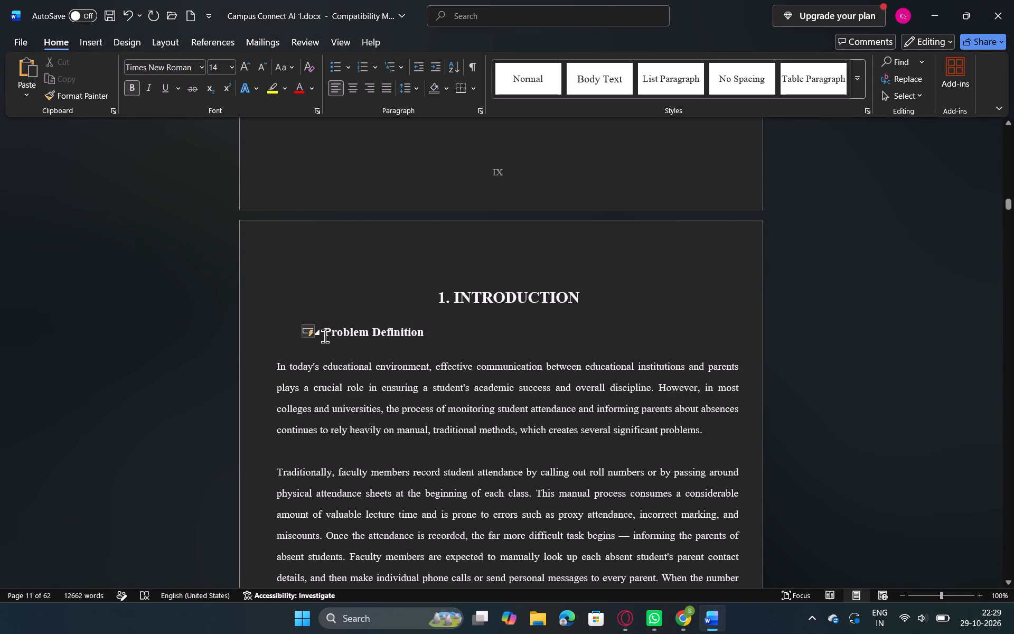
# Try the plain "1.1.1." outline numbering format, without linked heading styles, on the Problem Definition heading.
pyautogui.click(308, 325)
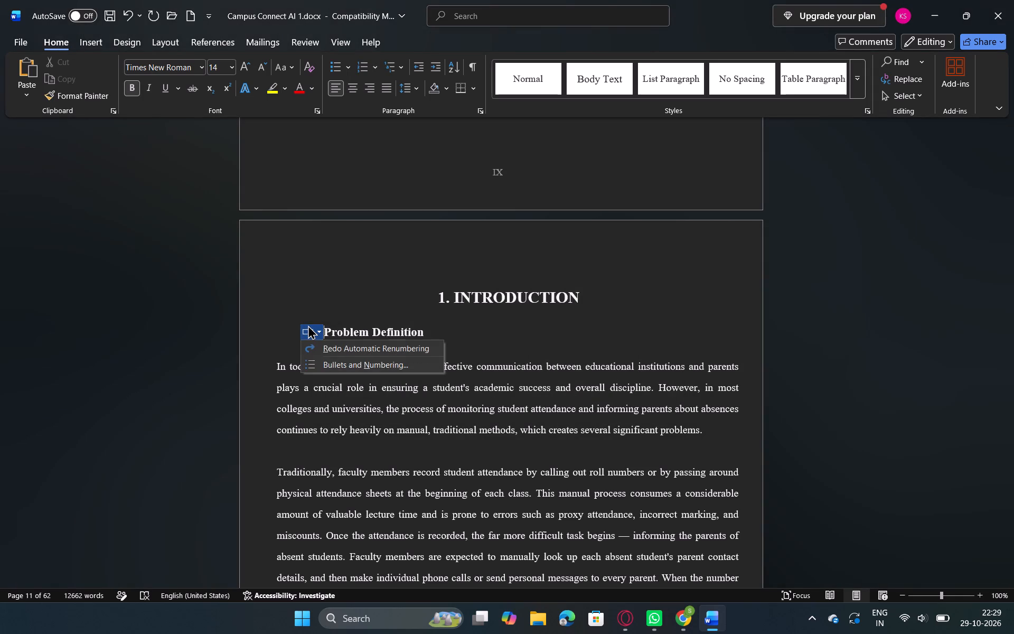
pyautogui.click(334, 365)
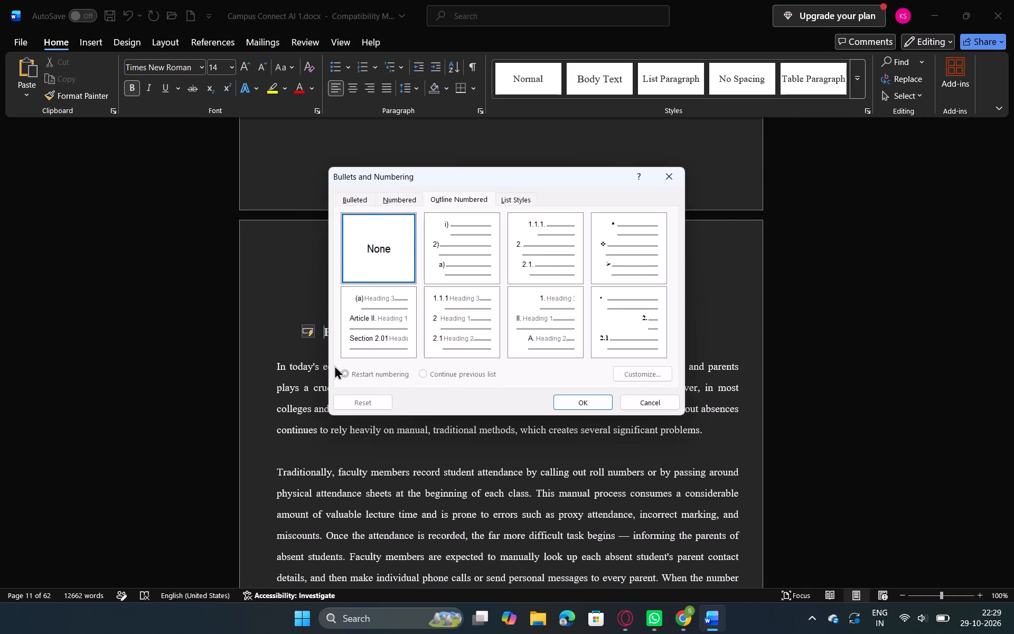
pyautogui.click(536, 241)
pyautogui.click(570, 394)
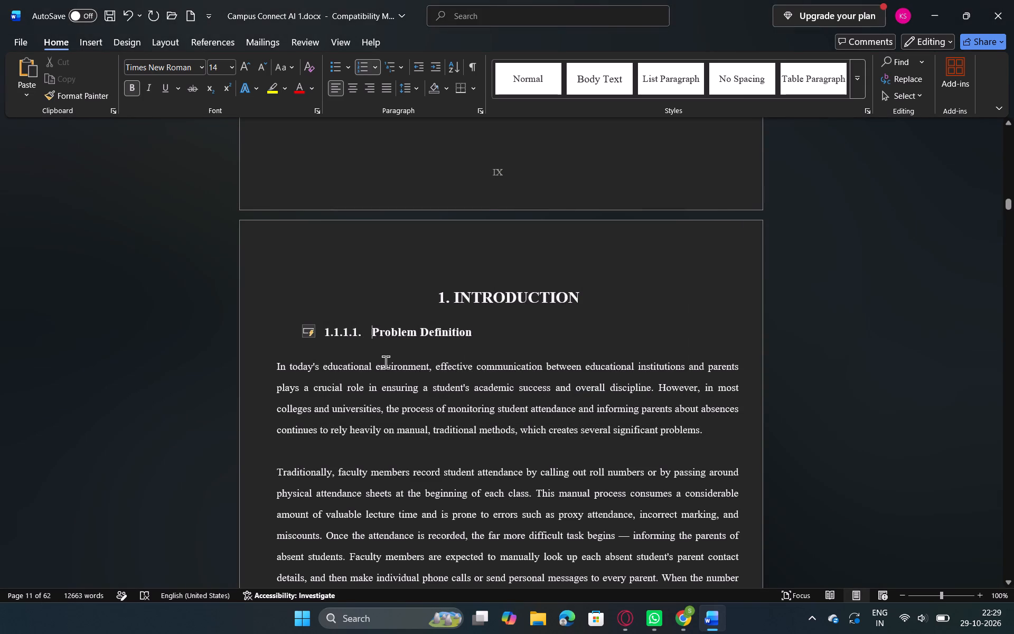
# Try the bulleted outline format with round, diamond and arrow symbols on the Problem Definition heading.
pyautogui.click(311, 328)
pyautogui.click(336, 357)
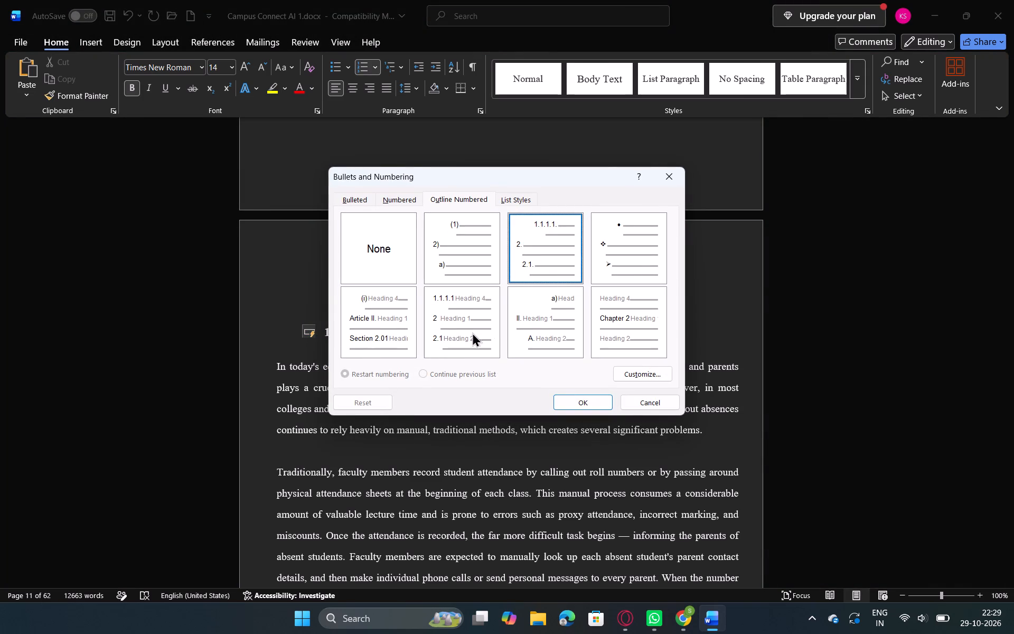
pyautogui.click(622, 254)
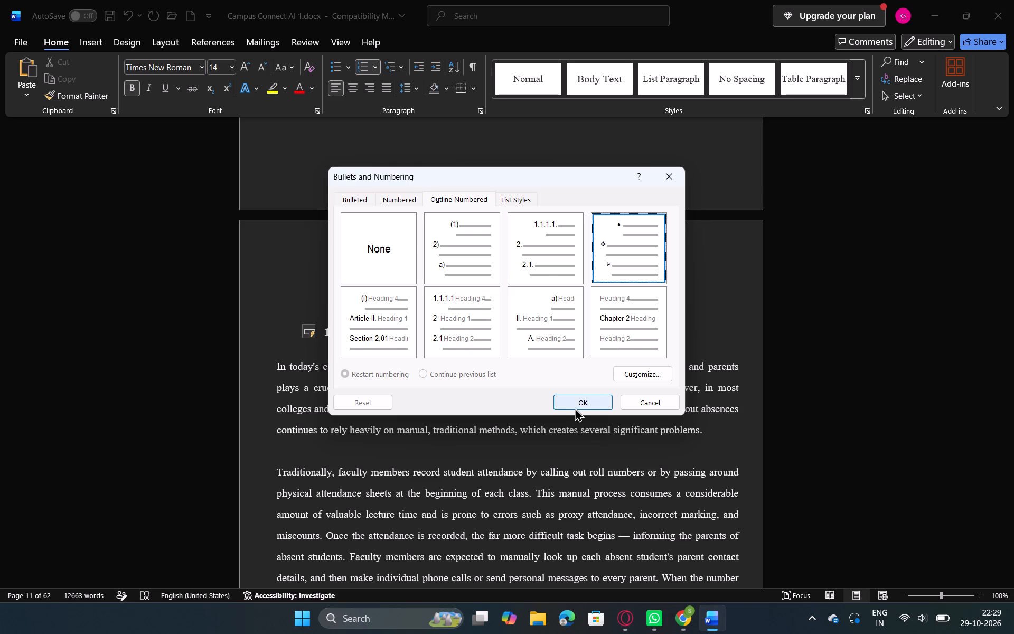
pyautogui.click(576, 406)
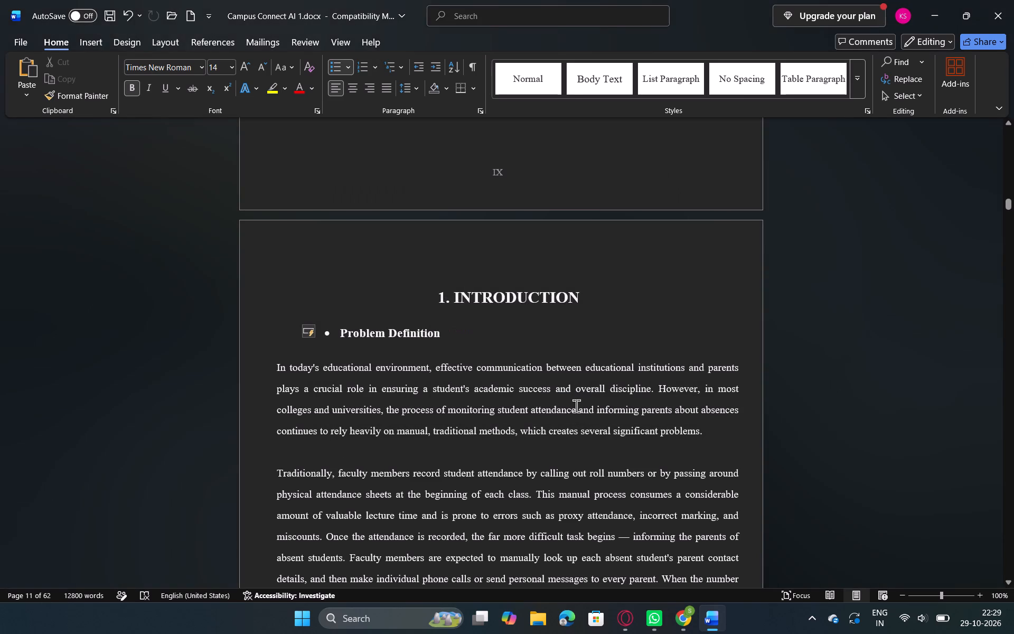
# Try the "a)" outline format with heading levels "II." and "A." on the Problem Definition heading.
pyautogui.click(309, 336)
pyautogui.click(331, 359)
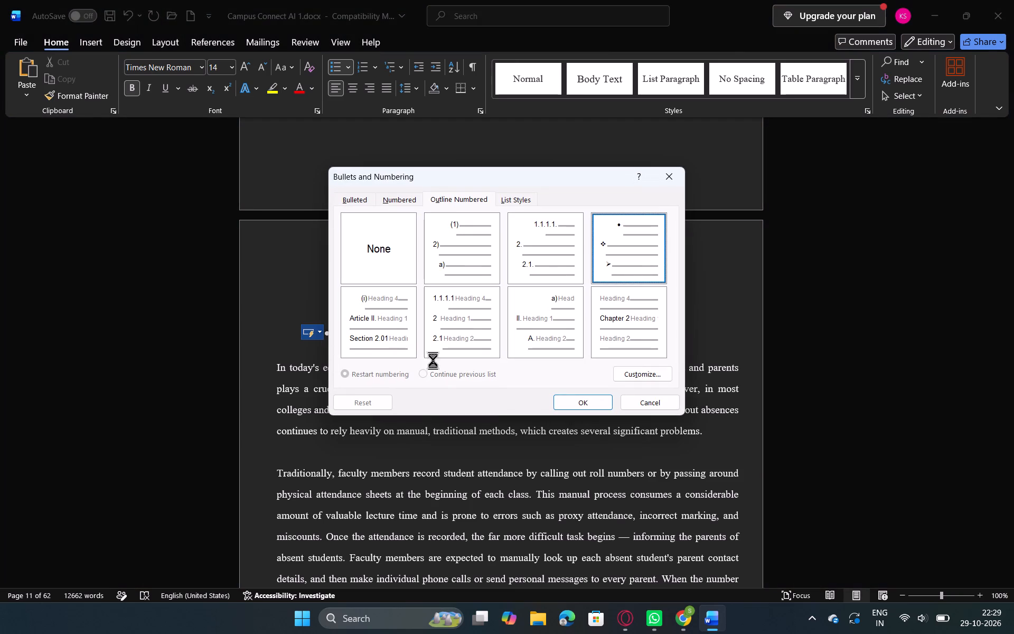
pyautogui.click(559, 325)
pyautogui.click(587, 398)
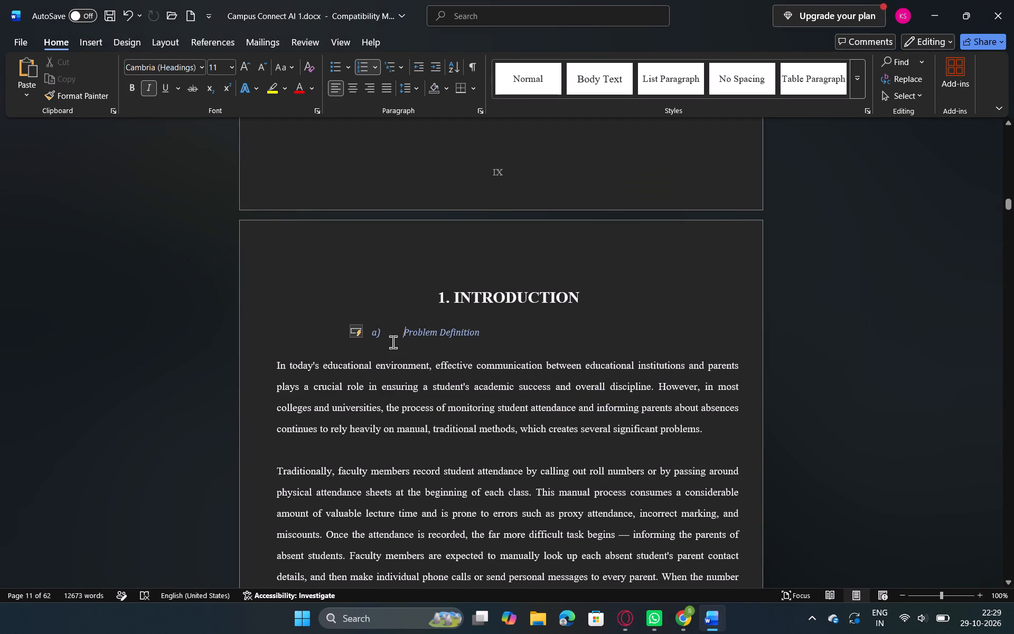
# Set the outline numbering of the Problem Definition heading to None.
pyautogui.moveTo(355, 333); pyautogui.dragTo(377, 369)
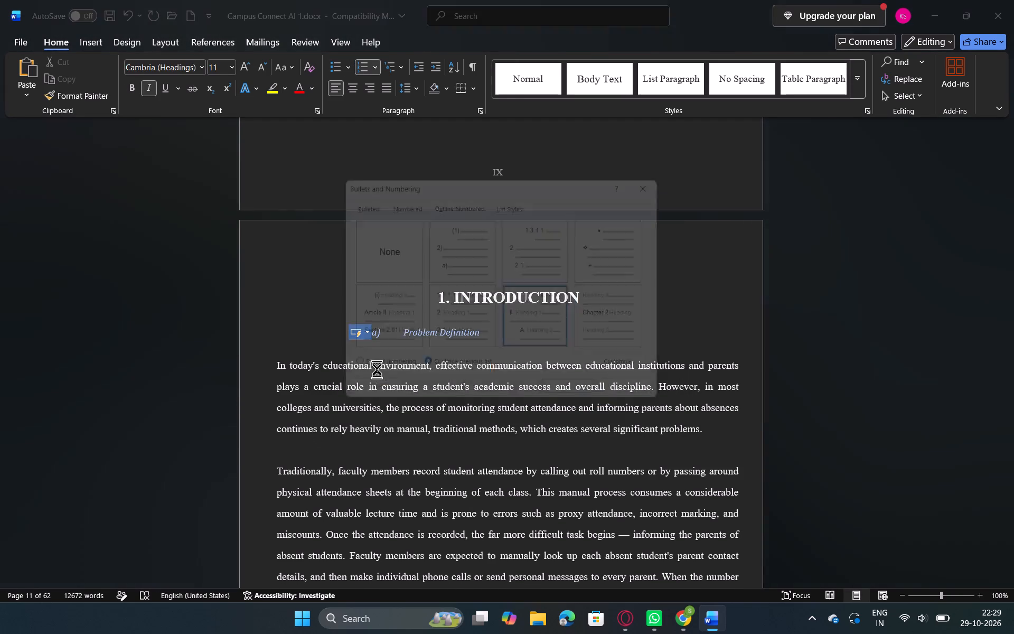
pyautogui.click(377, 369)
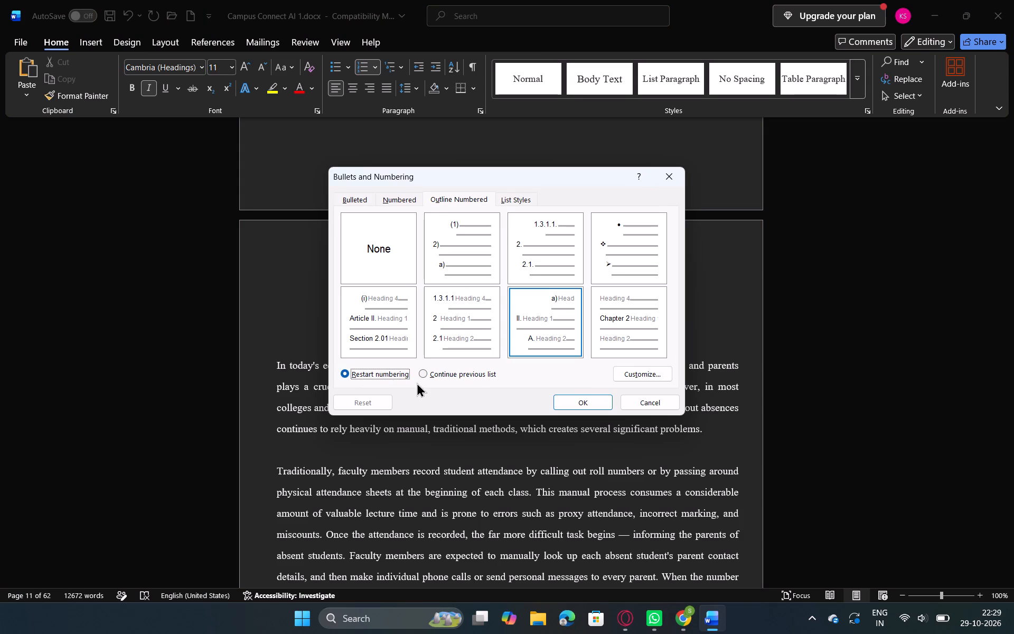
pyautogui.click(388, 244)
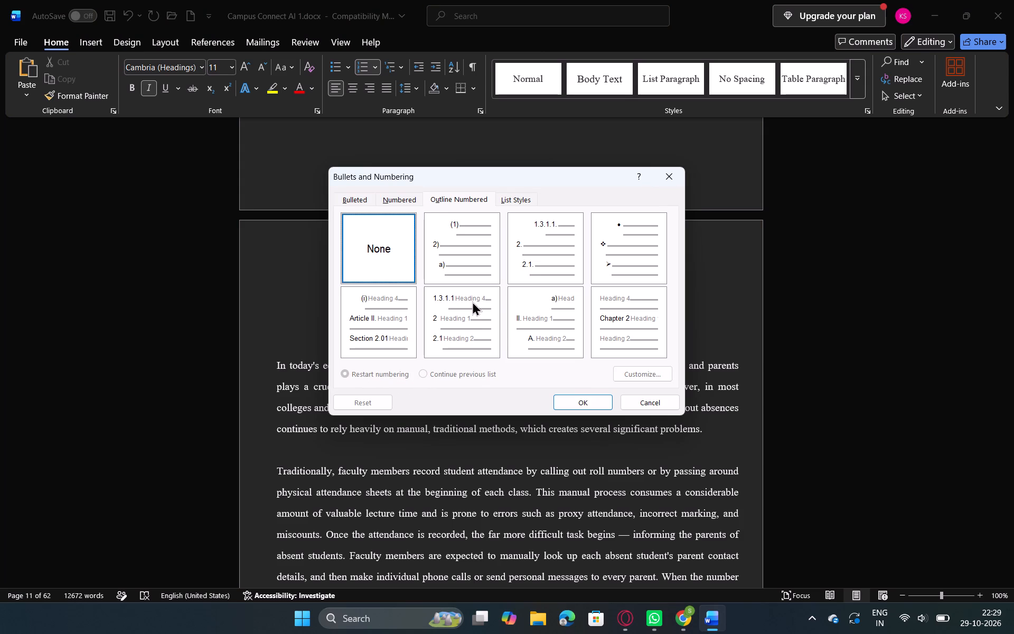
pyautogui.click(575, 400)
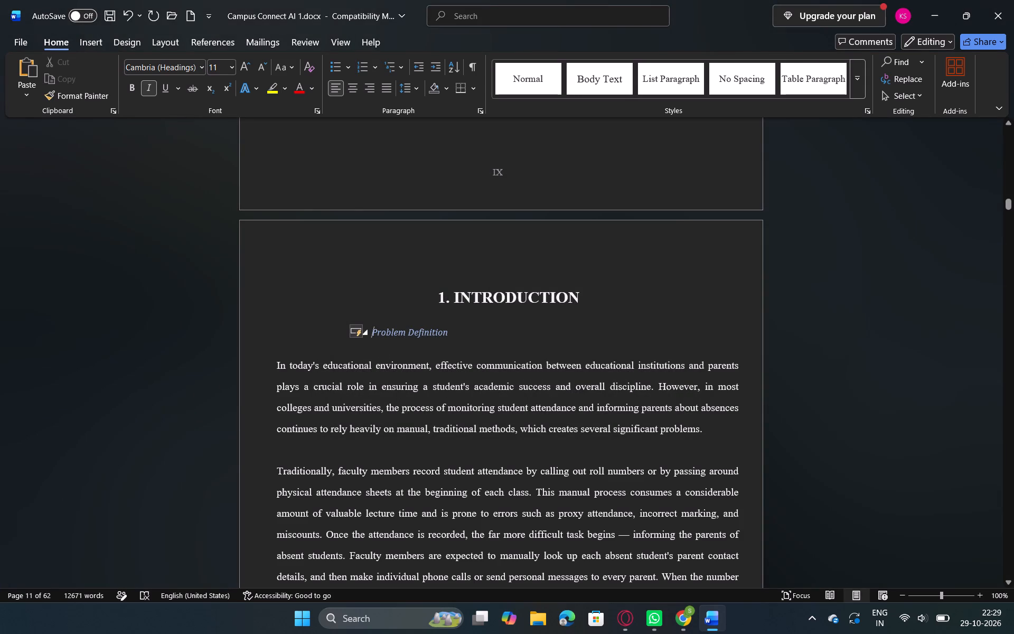
# Undo the list formatting changes on the Problem Definition heading, back to the manually entered "1.1" without the indent.
pyautogui.hotkey('ctrl', 'z')
pyautogui.hotkey('ctrl', 'z')
pyautogui.hotkey('ctrl', 'z')
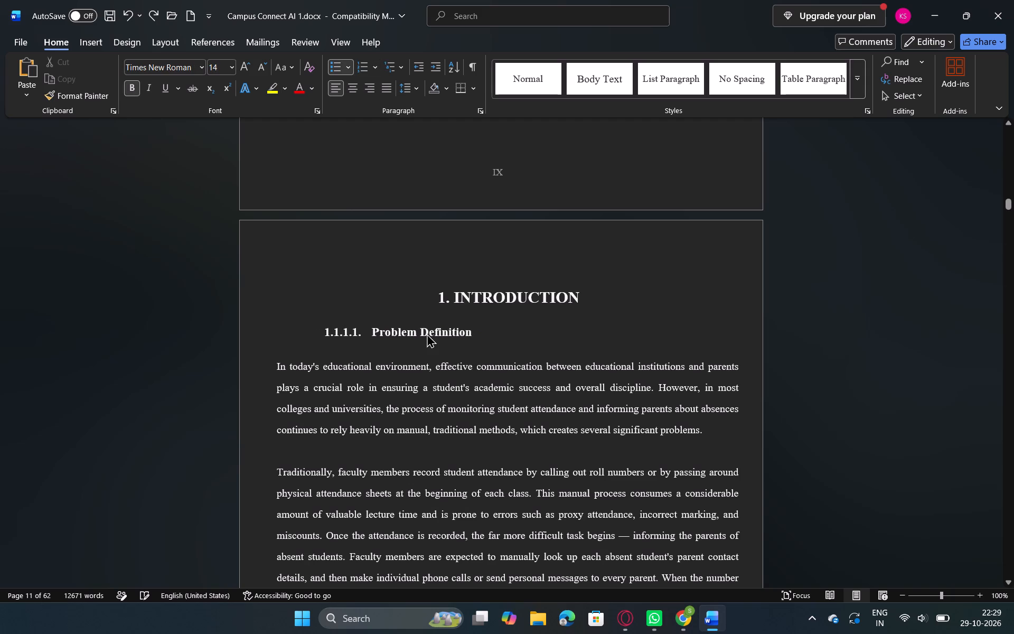
pyautogui.hotkey('ctrl', 'z')
pyautogui.hotkey('ctrl', 'z')
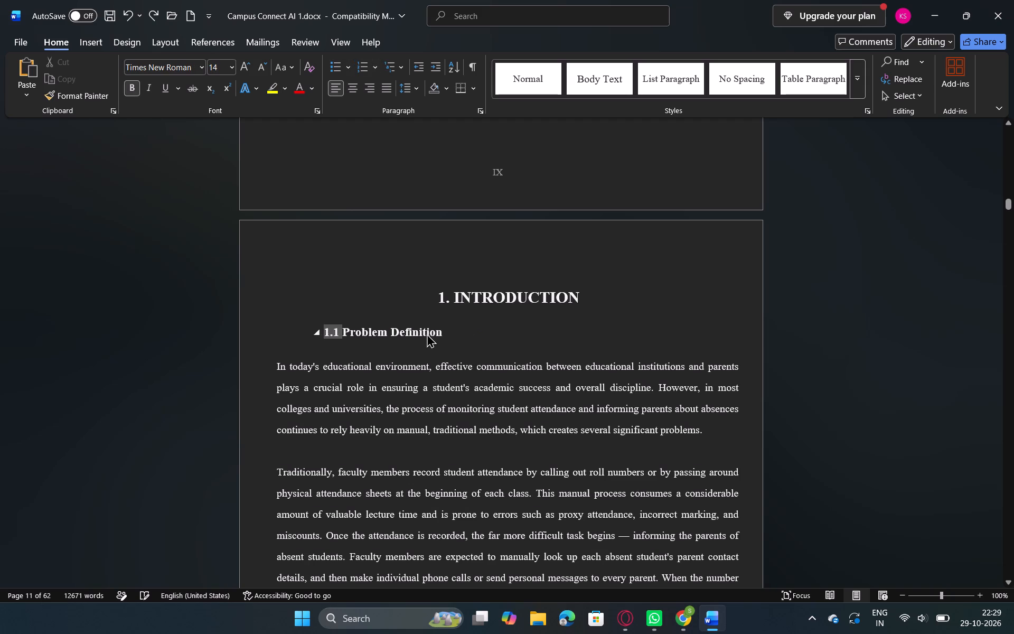
pyautogui.hotkey('ctrl', 'z')
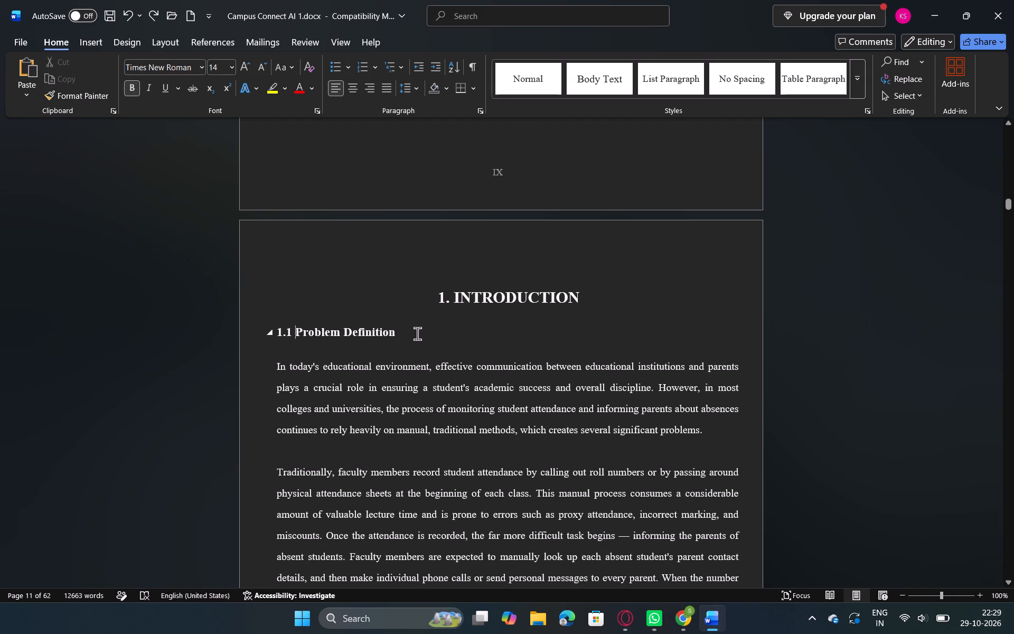
pyautogui.click(417, 333)
# Review the layout of the Problem Definition and Limitations of the Project sections in the Introduction.
pyautogui.scroll(-2, 417, 333)
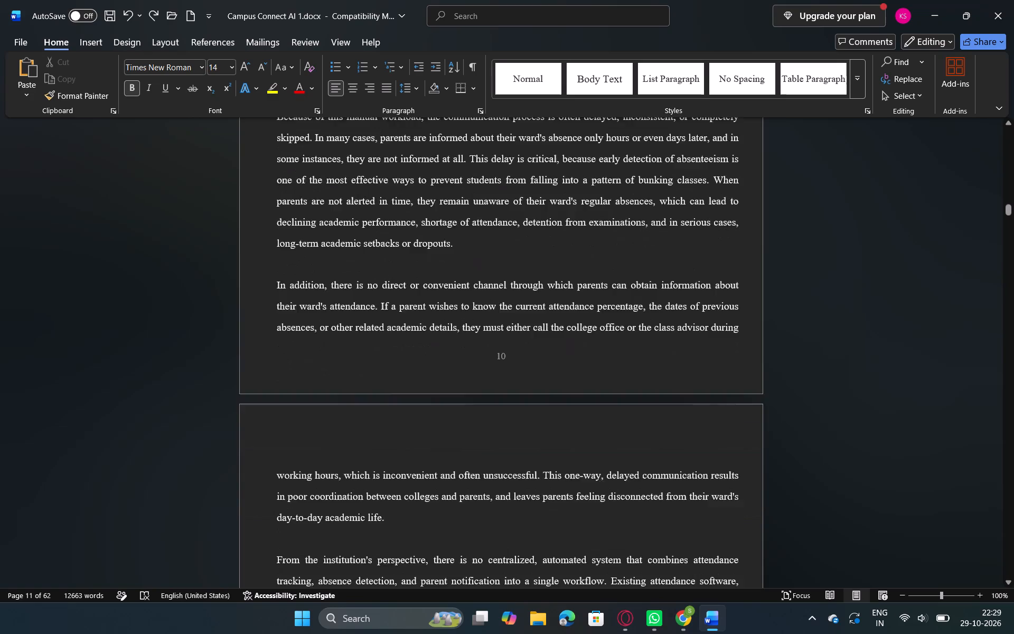
pyautogui.scroll(-2, 417, 333)
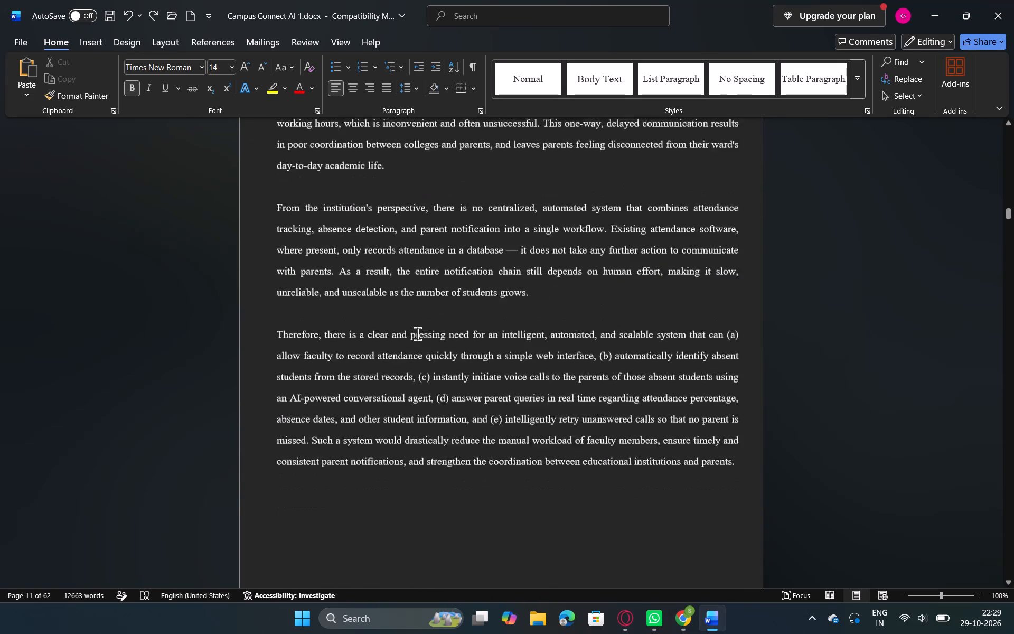
pyautogui.scroll(-3, 417, 333)
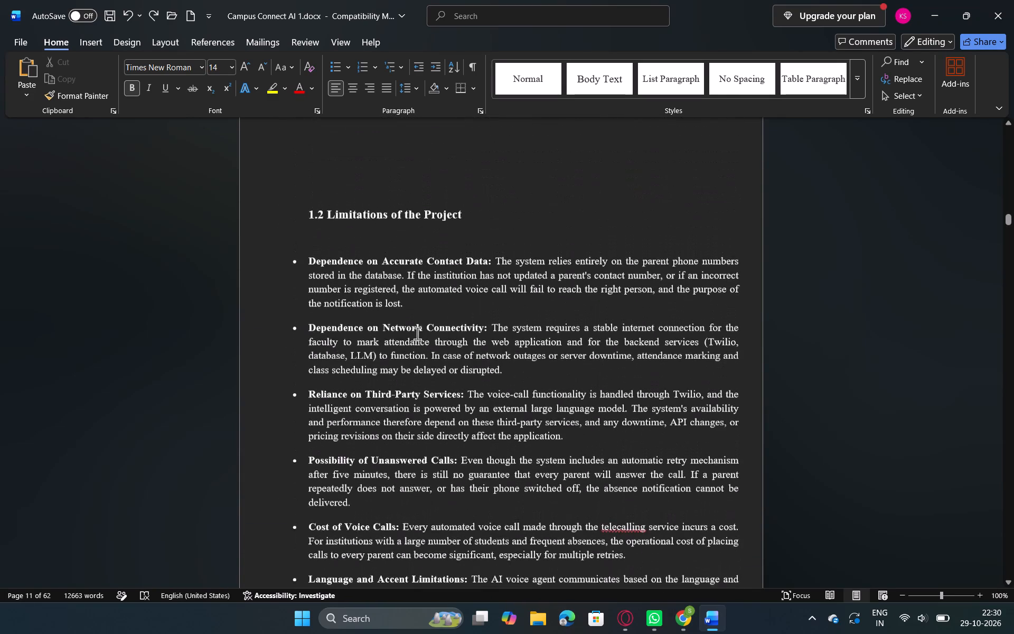
pyautogui.scroll(-1, 417, 333)
pyautogui.scroll(1, 417, 333)
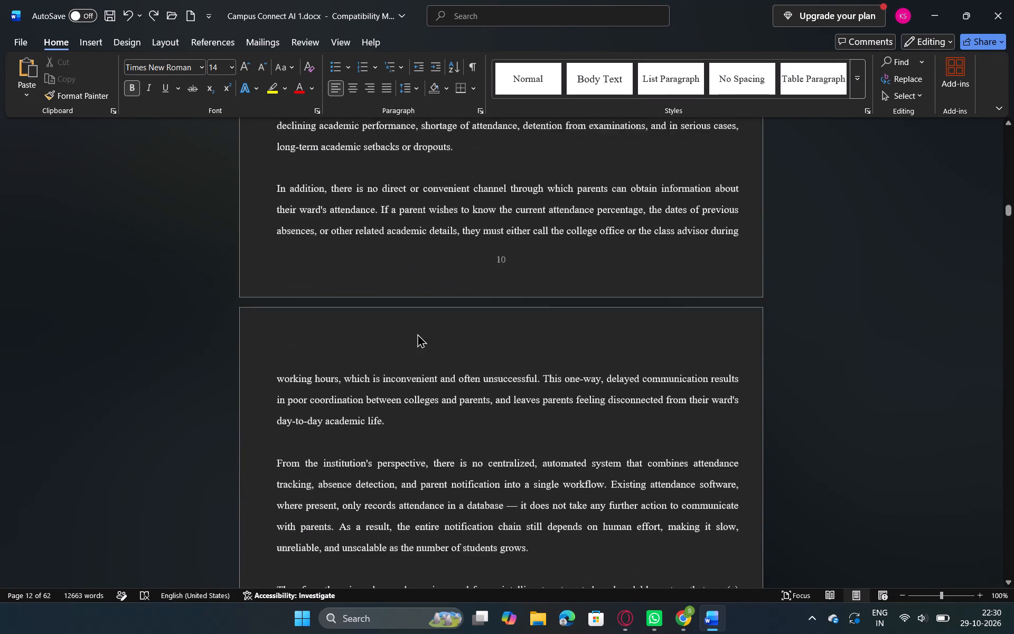
pyautogui.scroll(2, 417, 333)
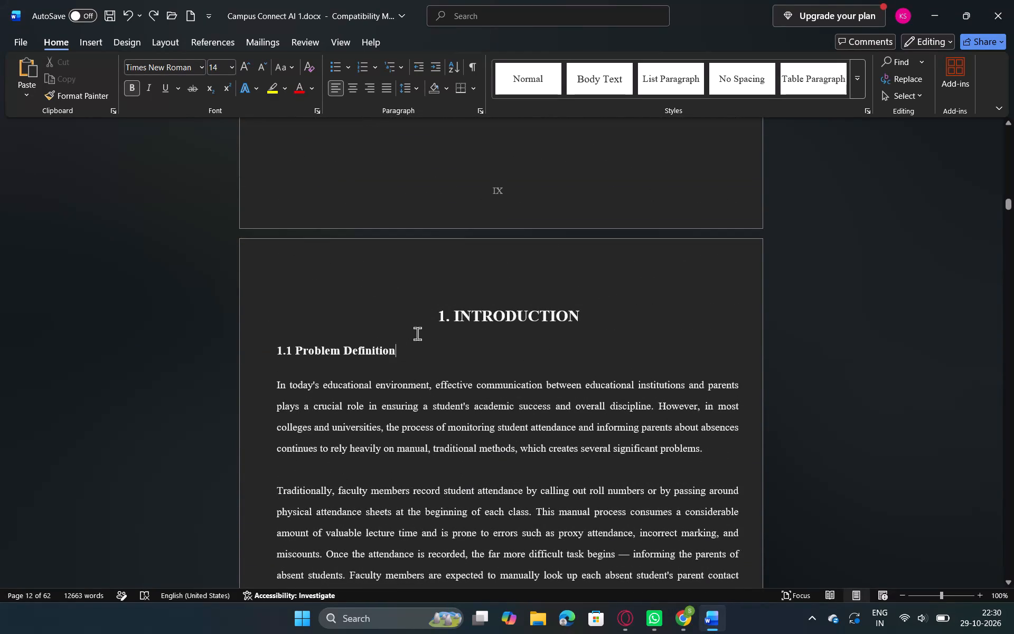
# Delete the empty line between the "1.2 Limitations of the Project" heading and its first bullet point.
pyautogui.scroll(-1, 417, 333)
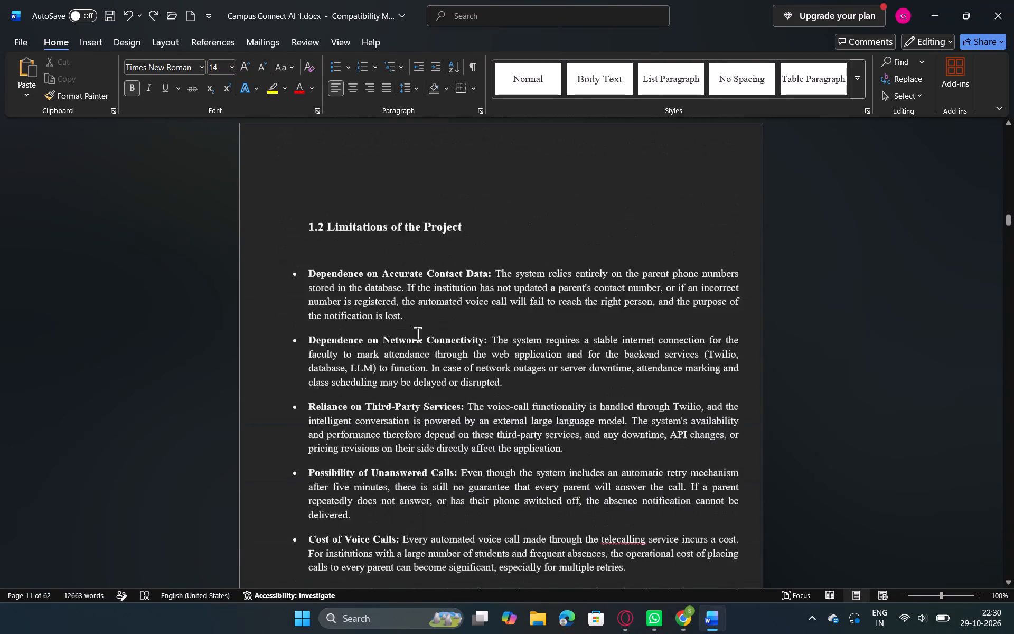
pyautogui.scroll(-2, 417, 333)
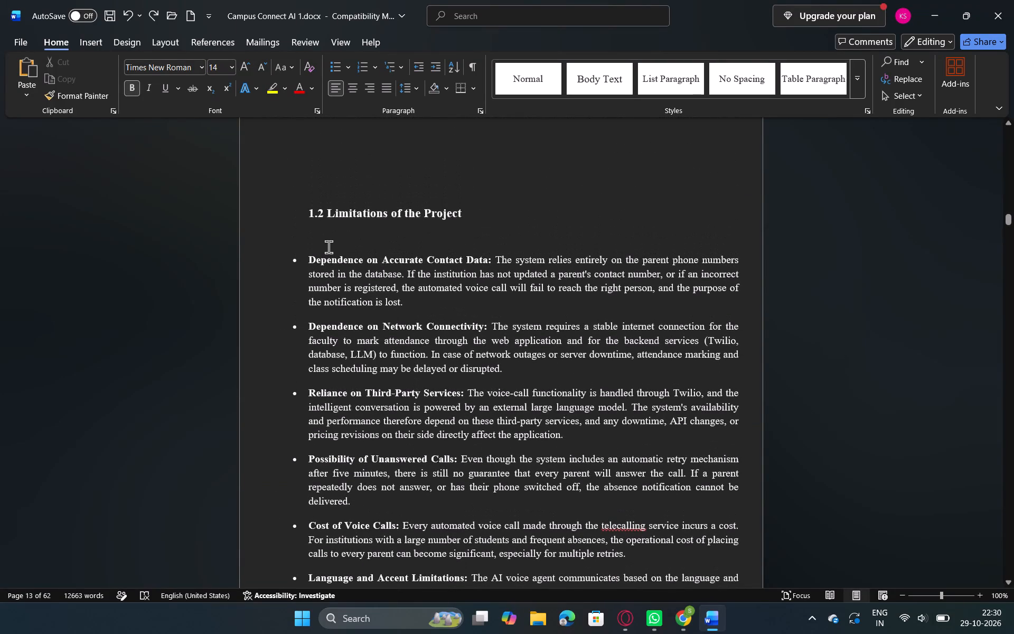
pyautogui.click(328, 247)
pyautogui.press('Up')
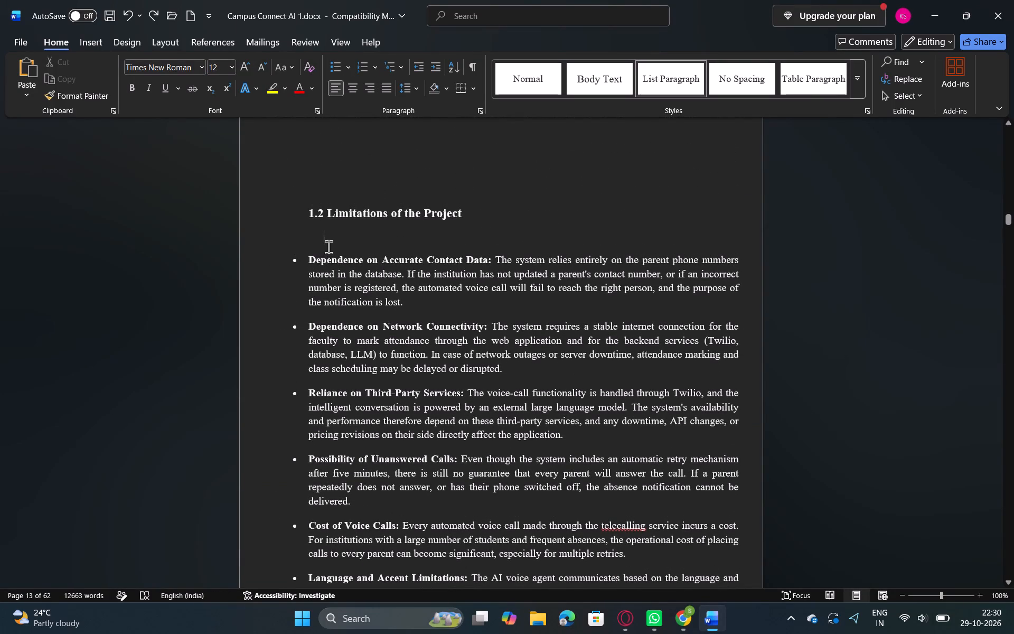
pyautogui.press('BackSpace')
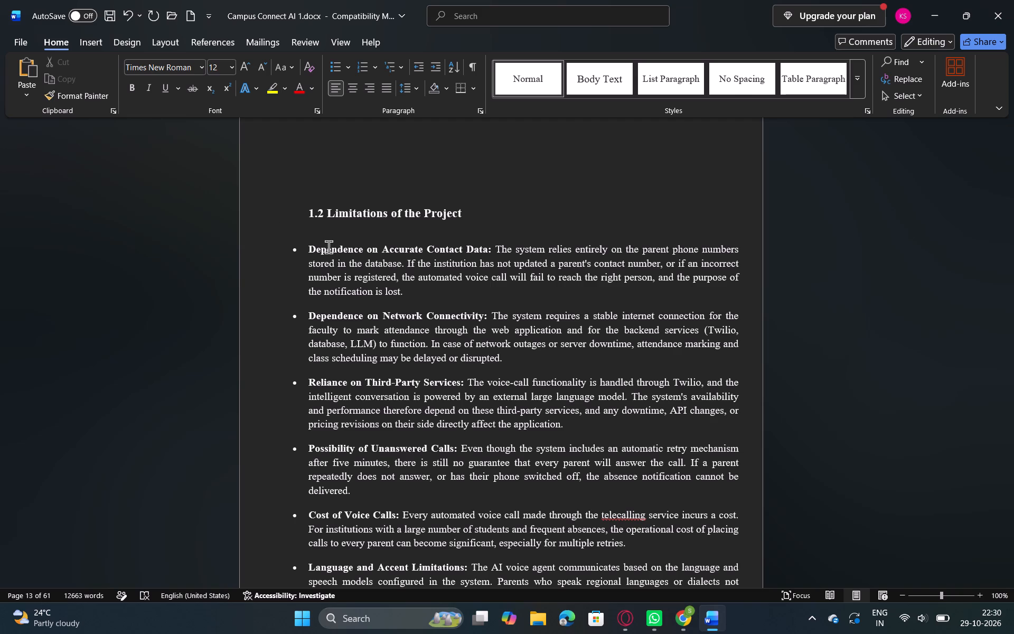
# Look back through the front pages, examining the list of tables, list of figures and table of contents.
pyautogui.scroll(1, 328, 247)
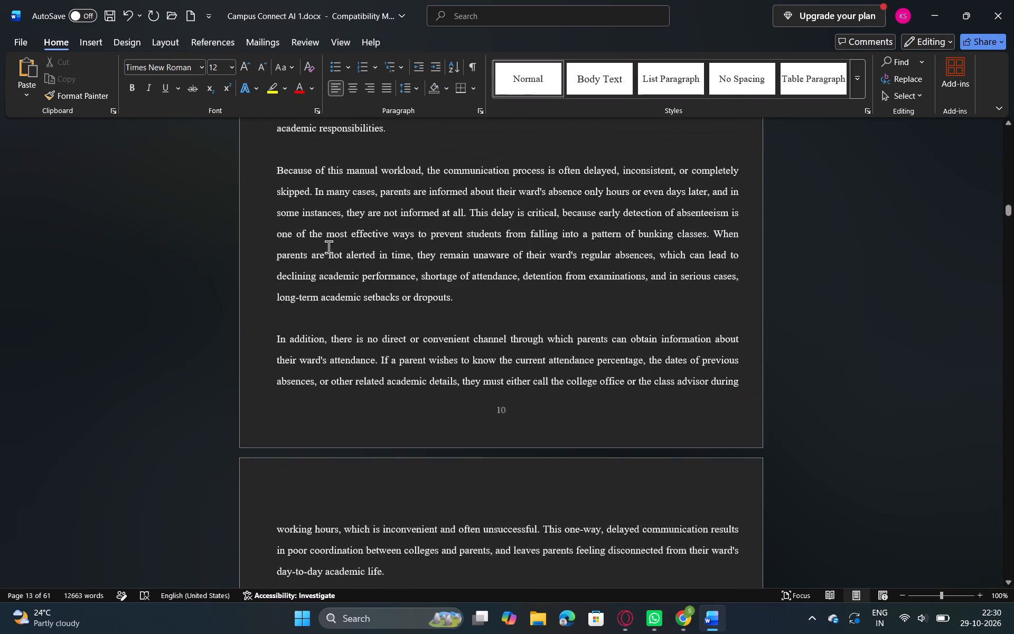
pyautogui.scroll(2, 328, 247)
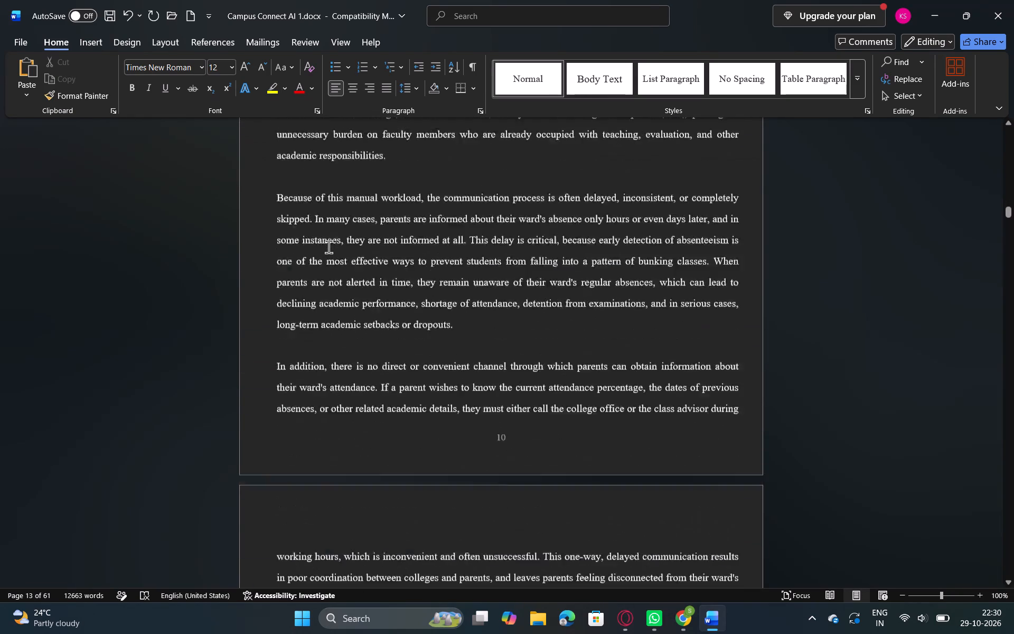
pyautogui.scroll(3, 328, 247)
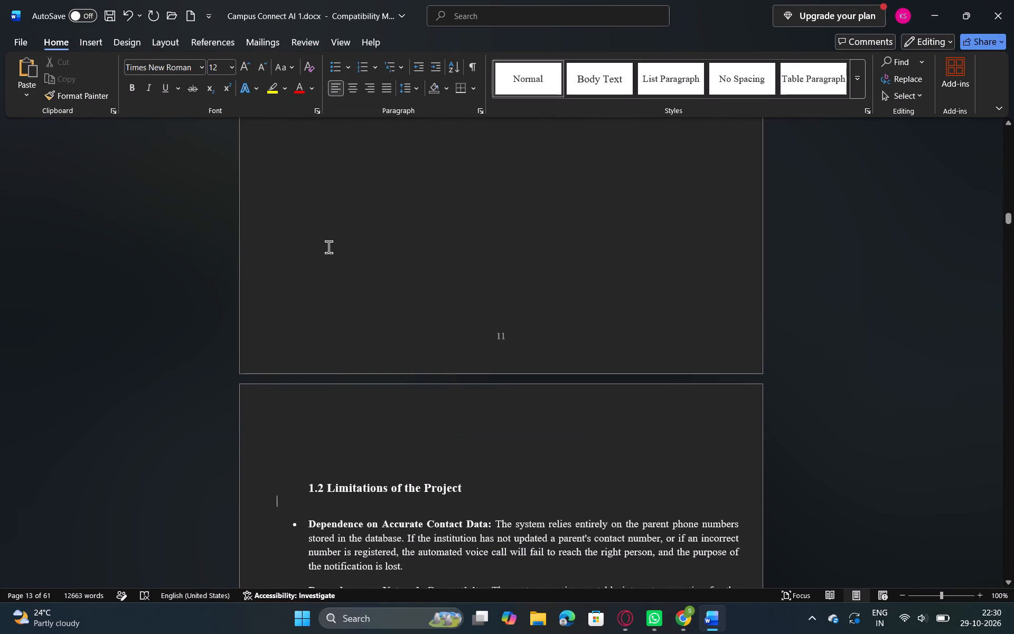
pyautogui.scroll(3, 328, 247)
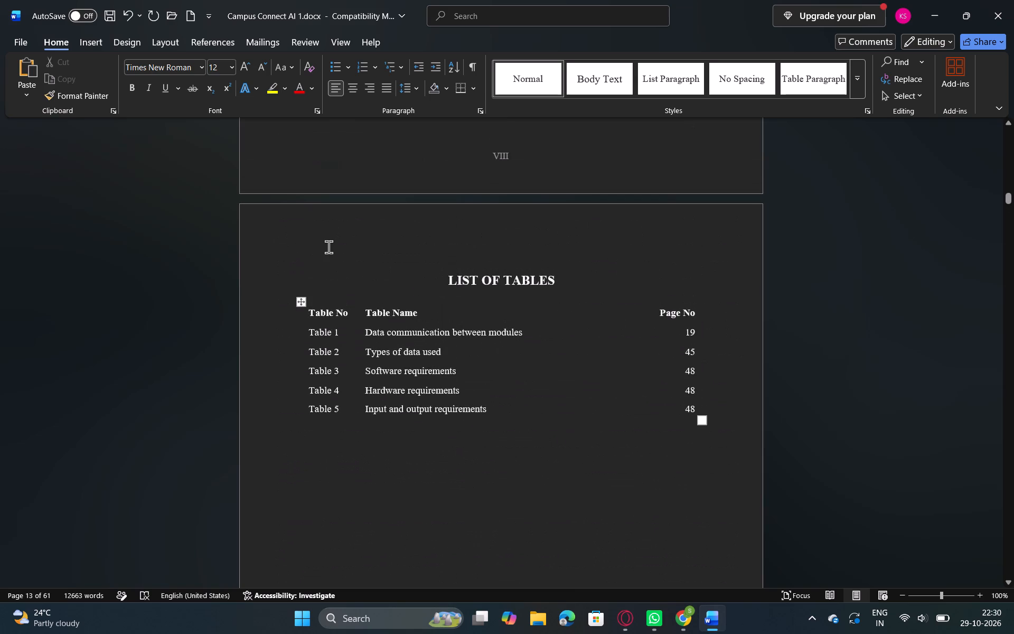
pyautogui.scroll(1, 328, 247)
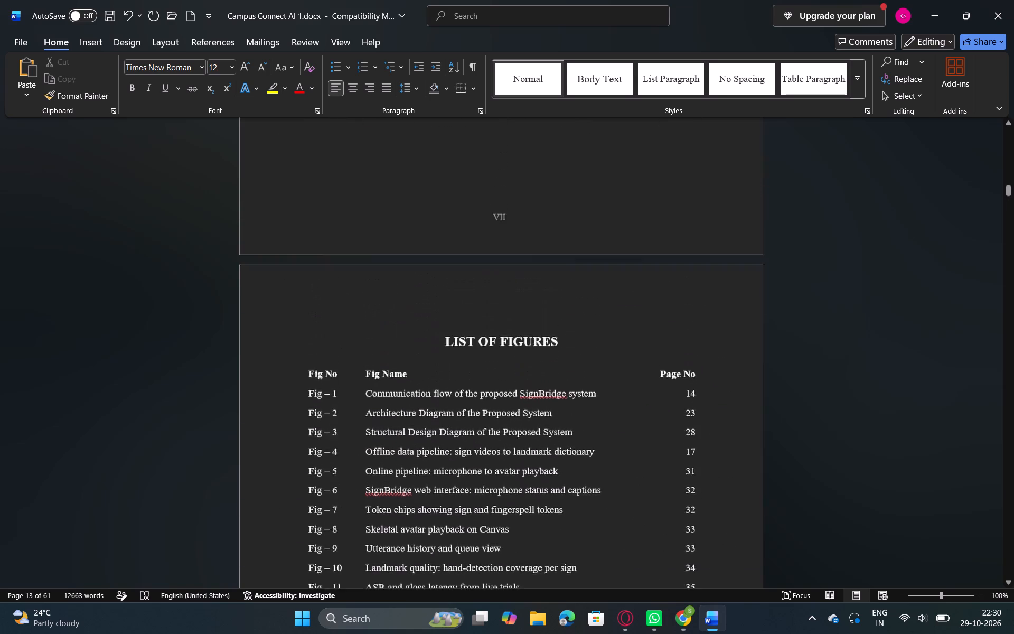
pyautogui.scroll(2, 328, 247)
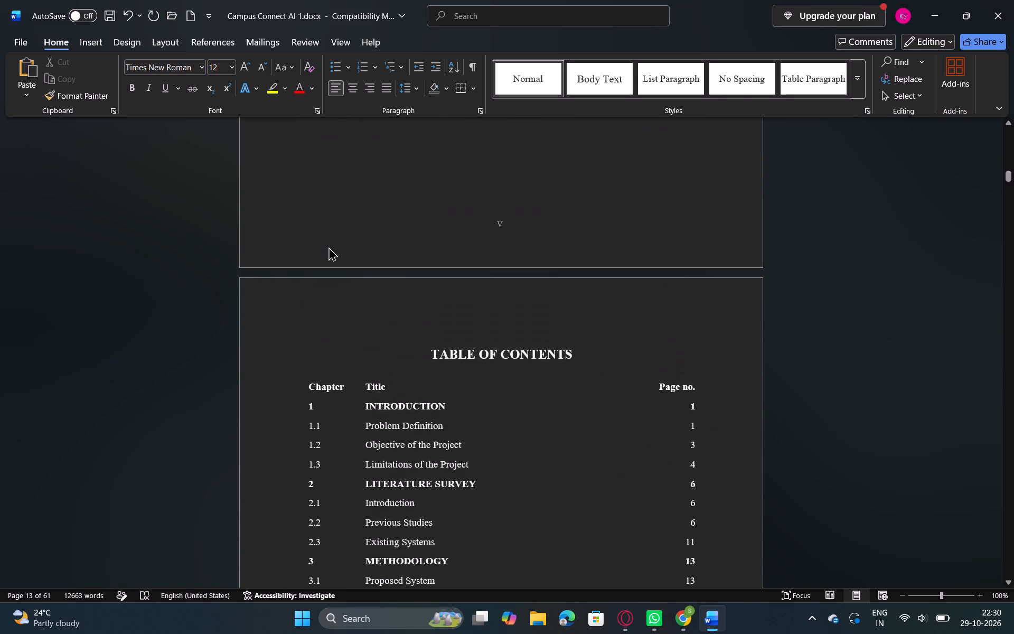
pyautogui.scroll(2, 328, 247)
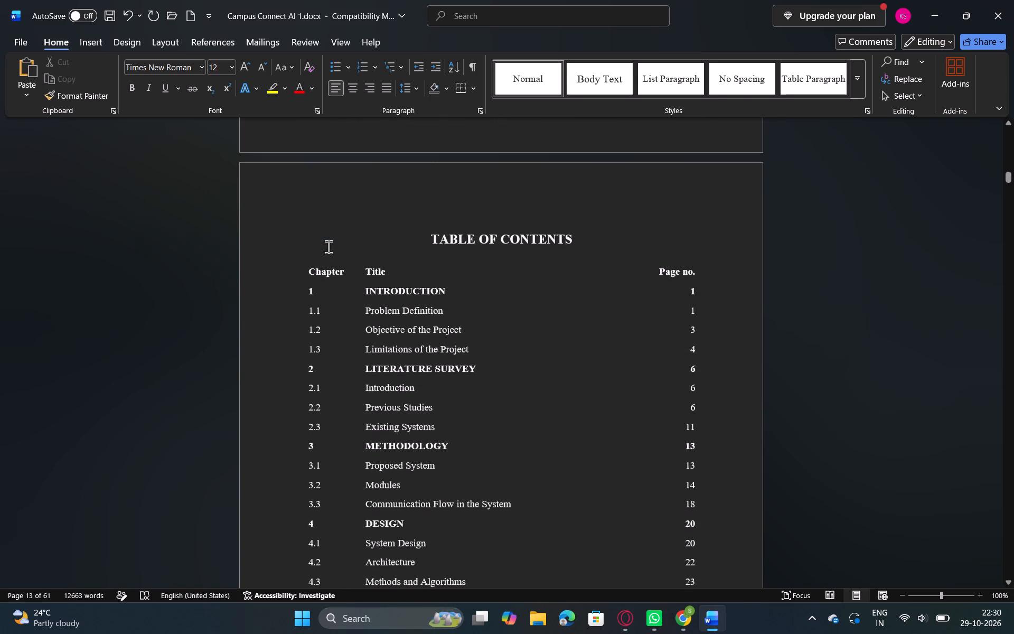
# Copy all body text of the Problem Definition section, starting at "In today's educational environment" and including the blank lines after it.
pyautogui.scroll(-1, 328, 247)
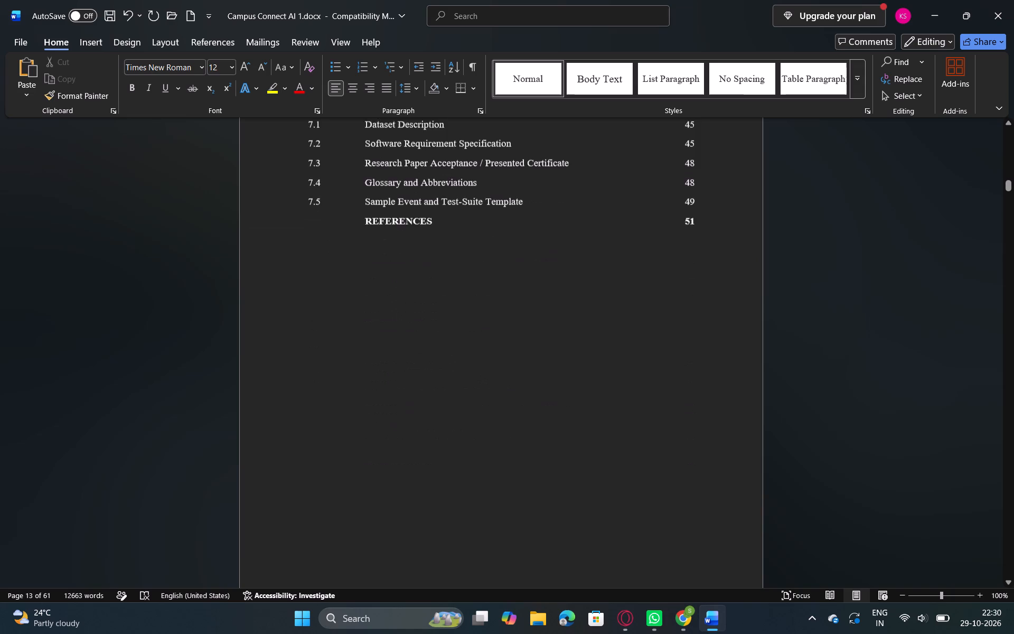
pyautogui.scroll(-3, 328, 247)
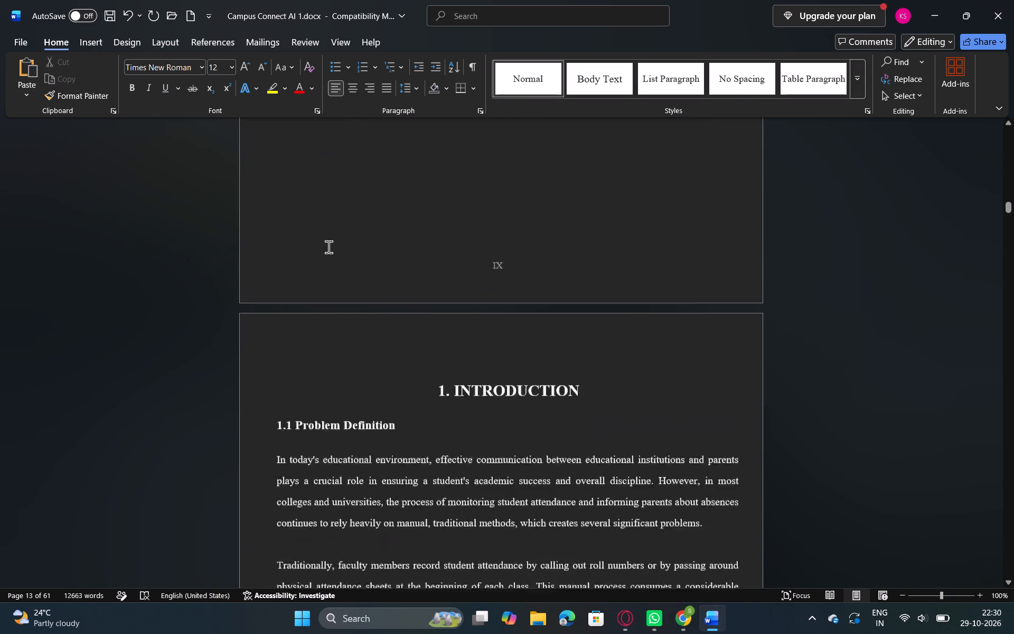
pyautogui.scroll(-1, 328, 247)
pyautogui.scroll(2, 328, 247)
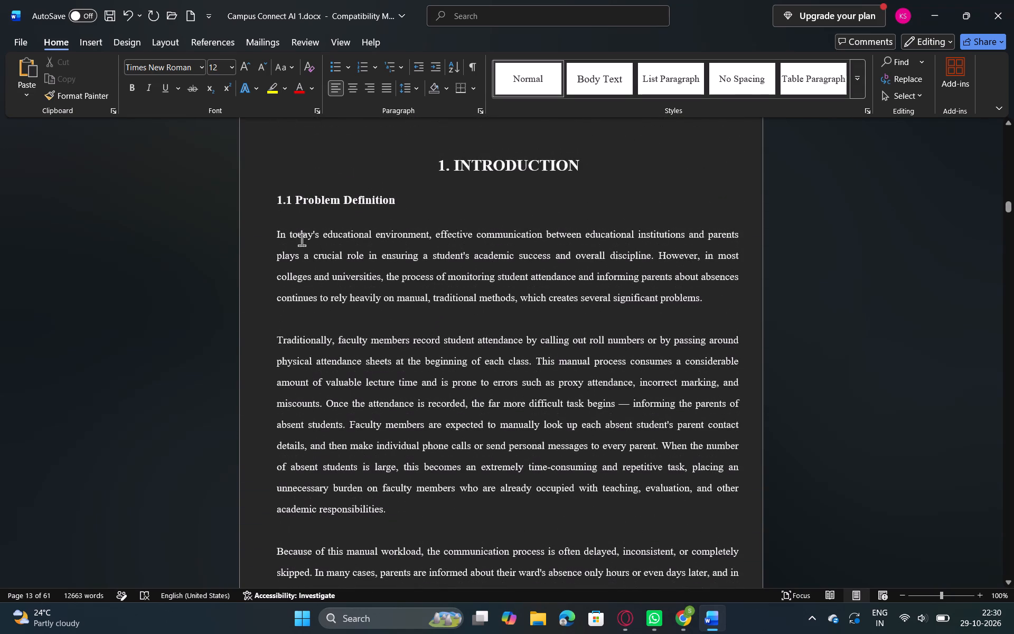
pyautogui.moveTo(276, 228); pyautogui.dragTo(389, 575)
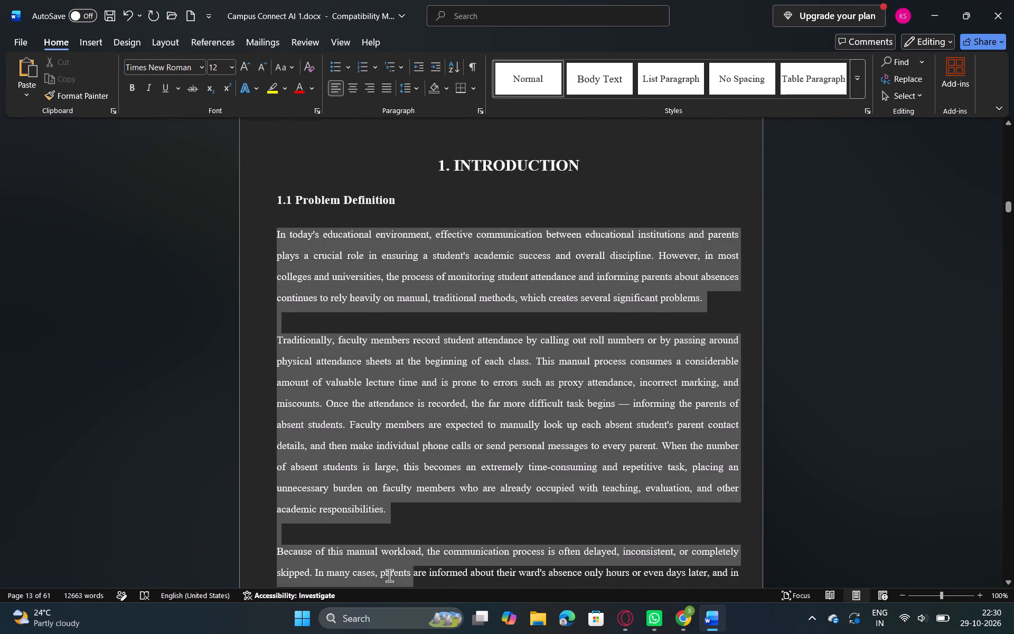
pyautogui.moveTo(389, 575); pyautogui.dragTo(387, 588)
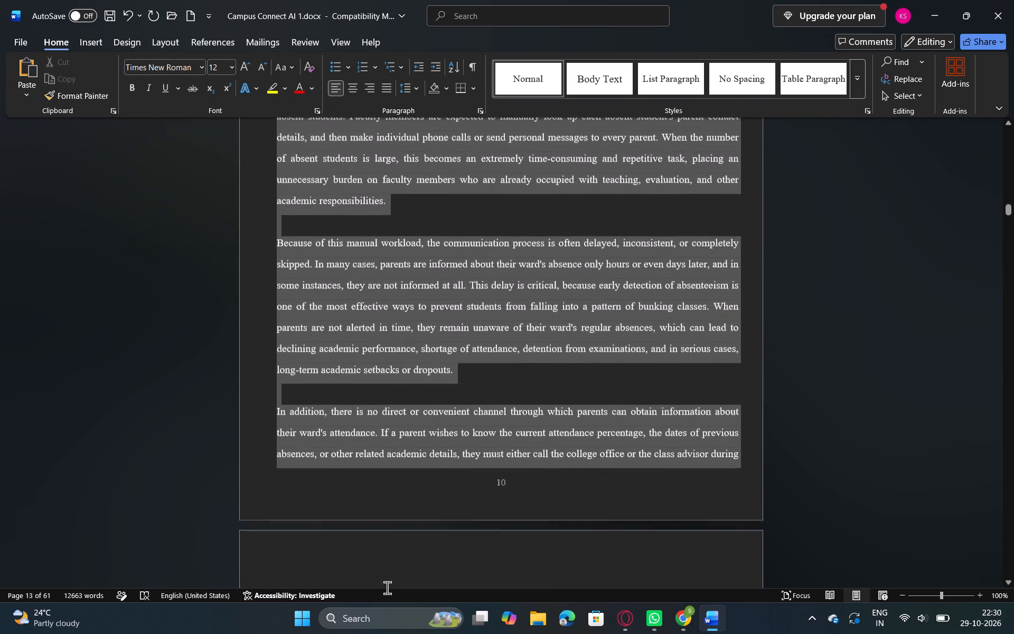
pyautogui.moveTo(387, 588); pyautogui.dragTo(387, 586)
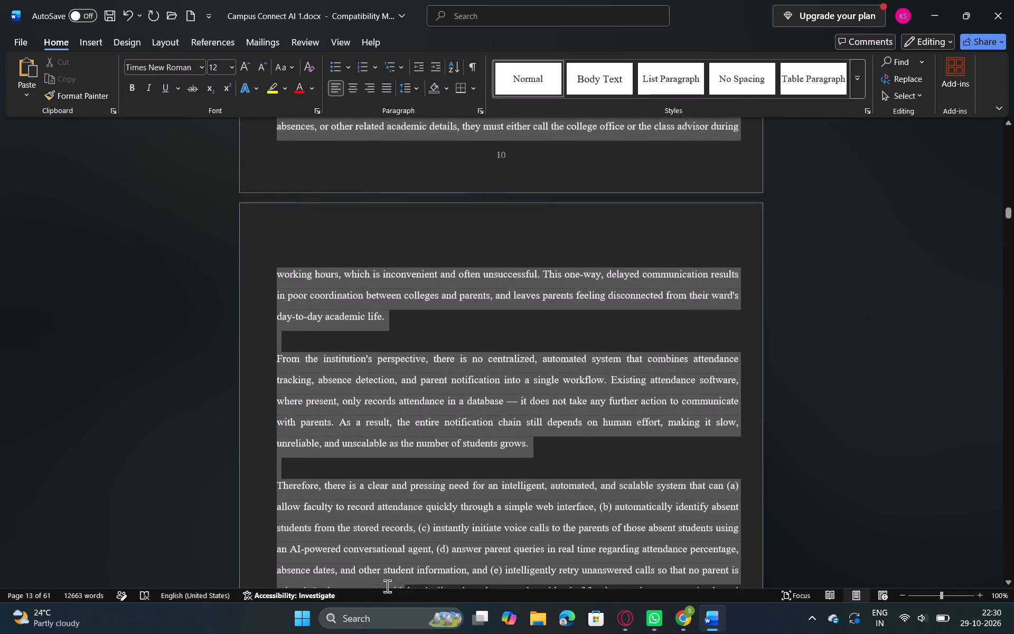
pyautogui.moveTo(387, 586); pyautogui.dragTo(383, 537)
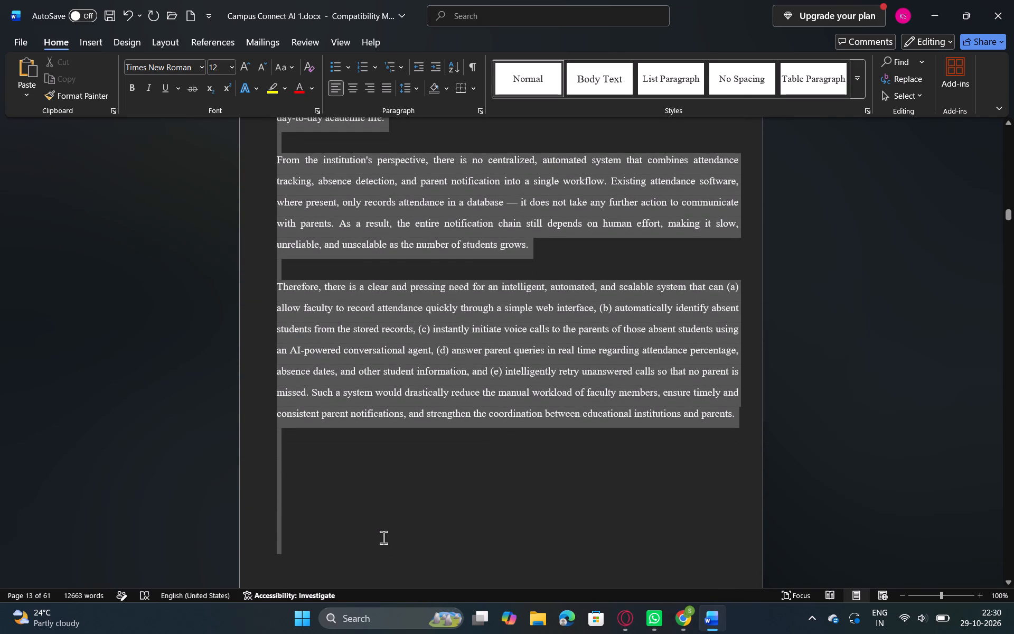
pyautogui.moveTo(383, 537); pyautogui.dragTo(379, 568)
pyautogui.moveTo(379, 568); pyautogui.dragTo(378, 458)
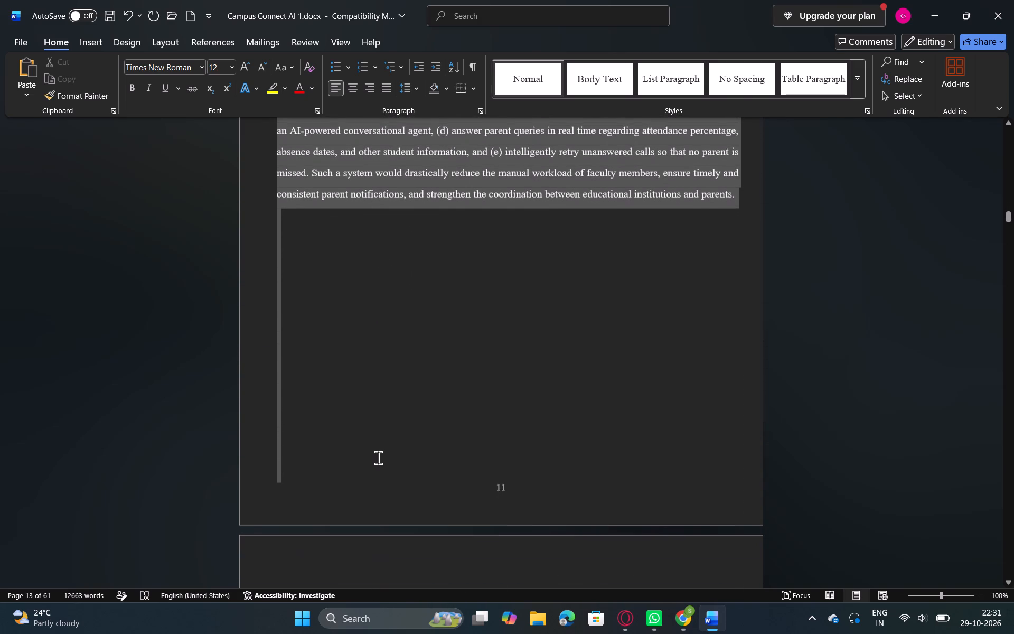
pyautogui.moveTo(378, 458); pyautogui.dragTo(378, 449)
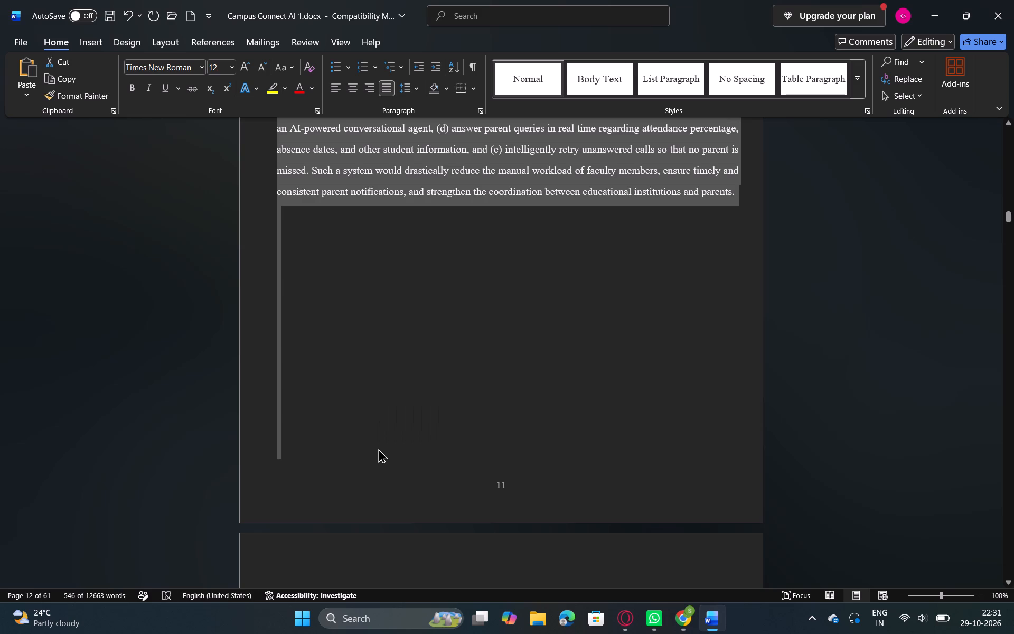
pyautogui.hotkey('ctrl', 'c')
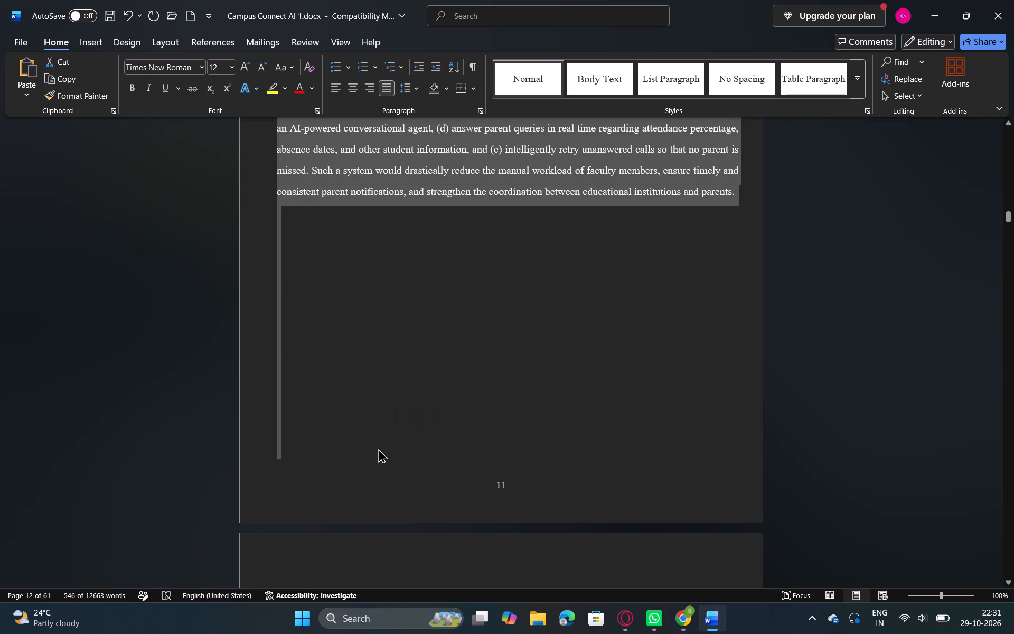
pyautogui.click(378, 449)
# Copy the four body paragraphs of the Abstract, without its heading.
pyautogui.scroll(4, 378, 449)
pyautogui.scroll(-1, 378, 449)
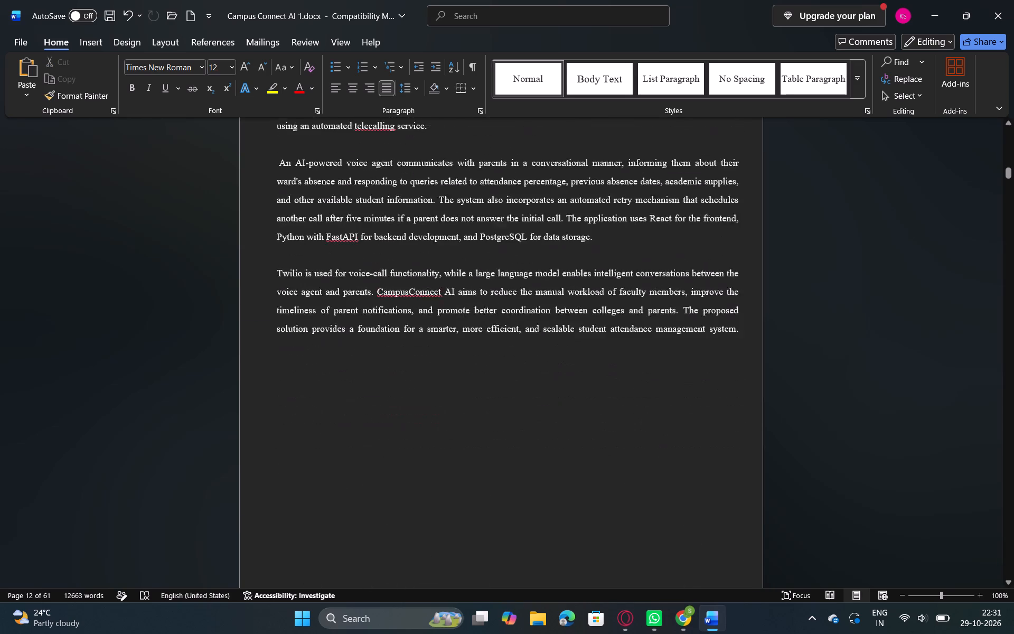
pyautogui.scroll(-2, 378, 449)
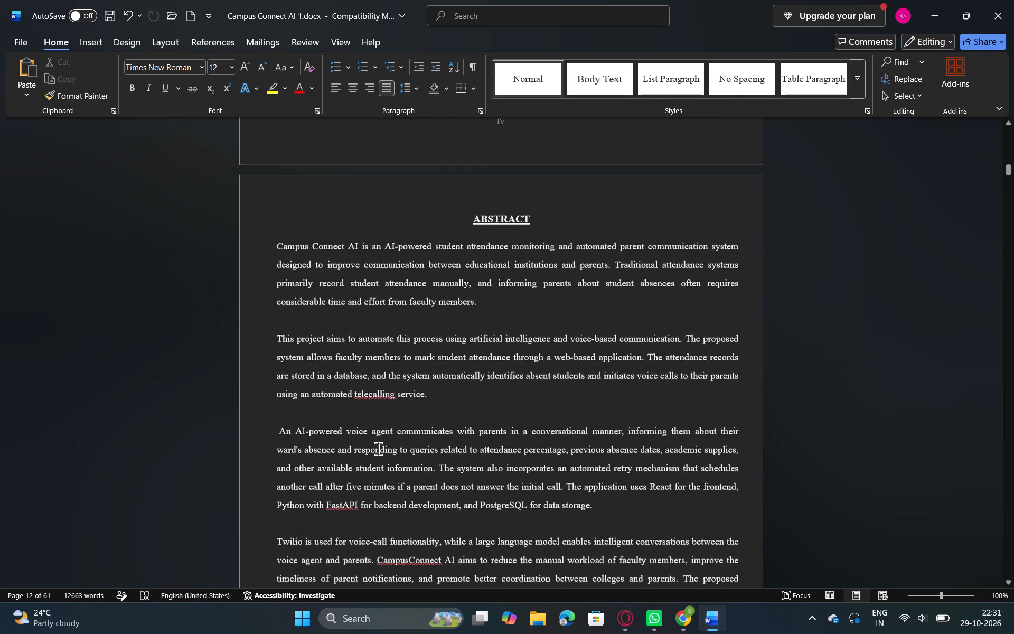
pyautogui.scroll(-2, 378, 449)
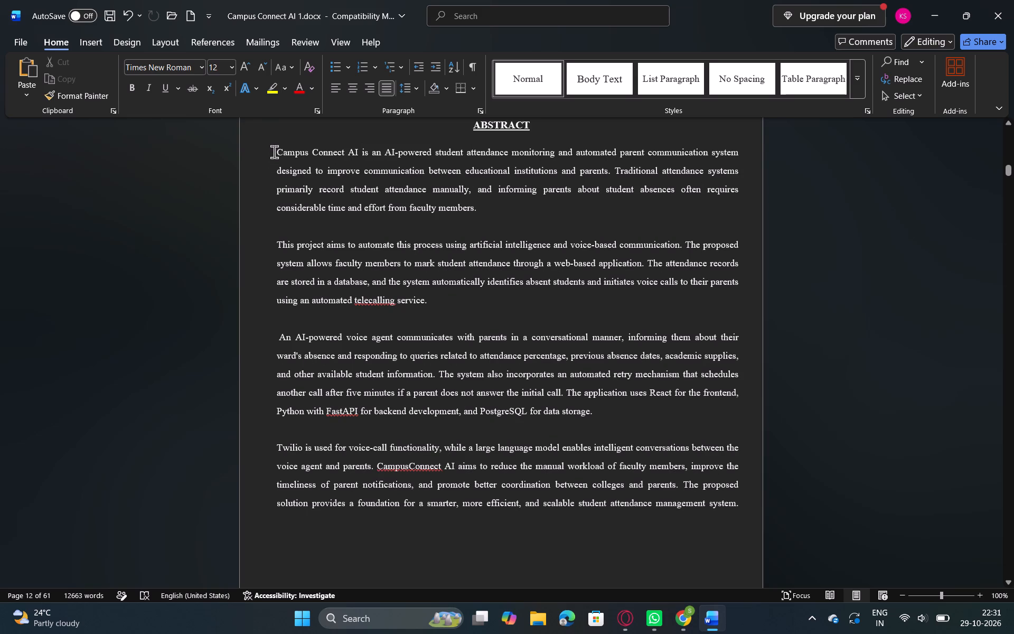
pyautogui.moveTo(274, 151); pyautogui.dragTo(730, 511)
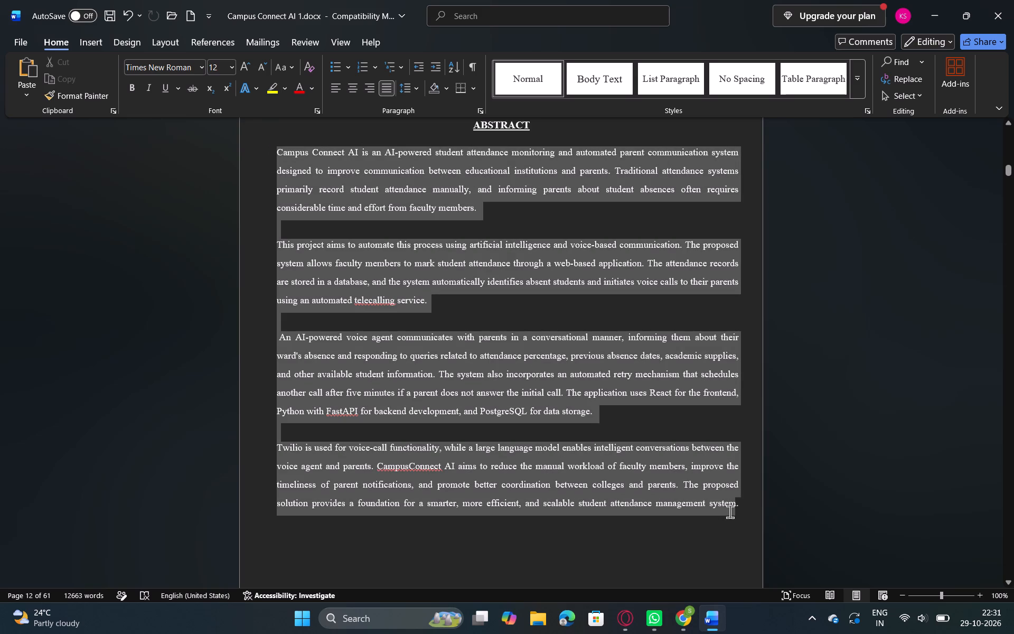
pyautogui.moveTo(730, 511); pyautogui.dragTo(740, 510)
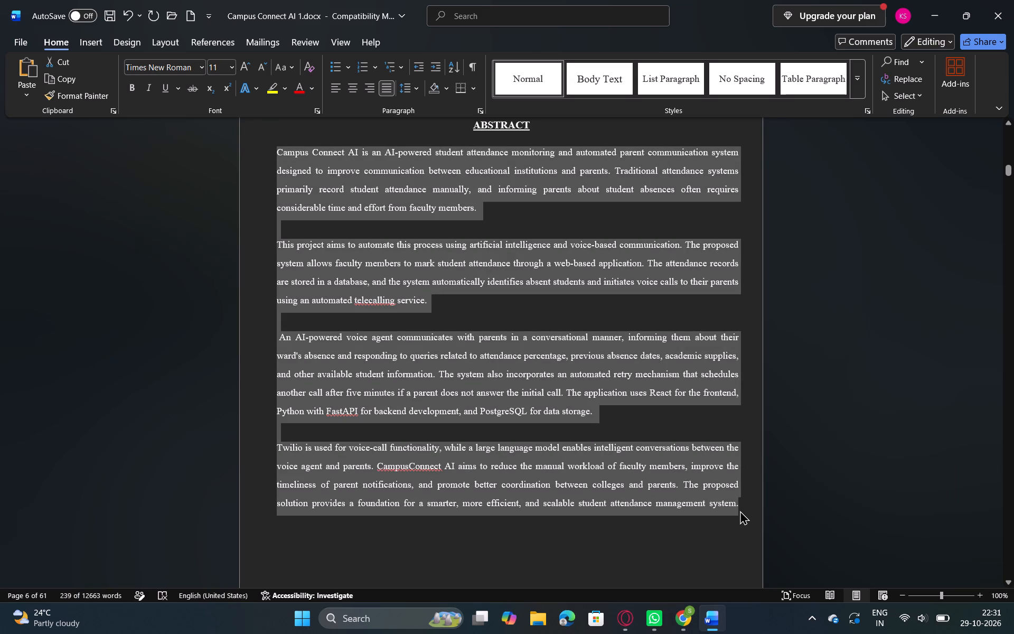
pyautogui.hotkey('ctrl', 'c')
pyautogui.click(607, 567)
pyautogui.click(396, 621)
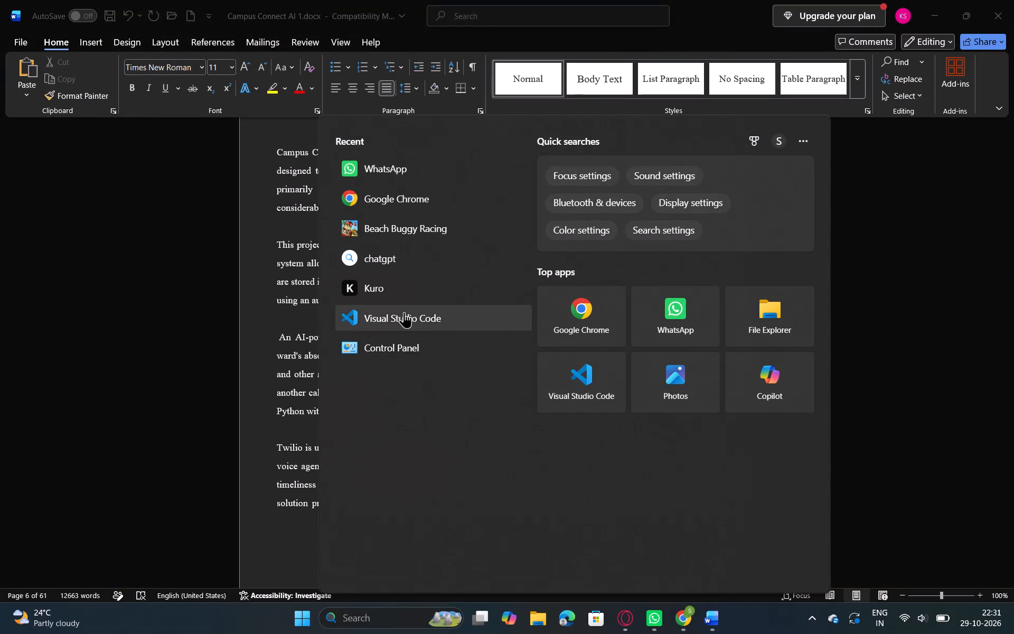
pyautogui.click(403, 269)
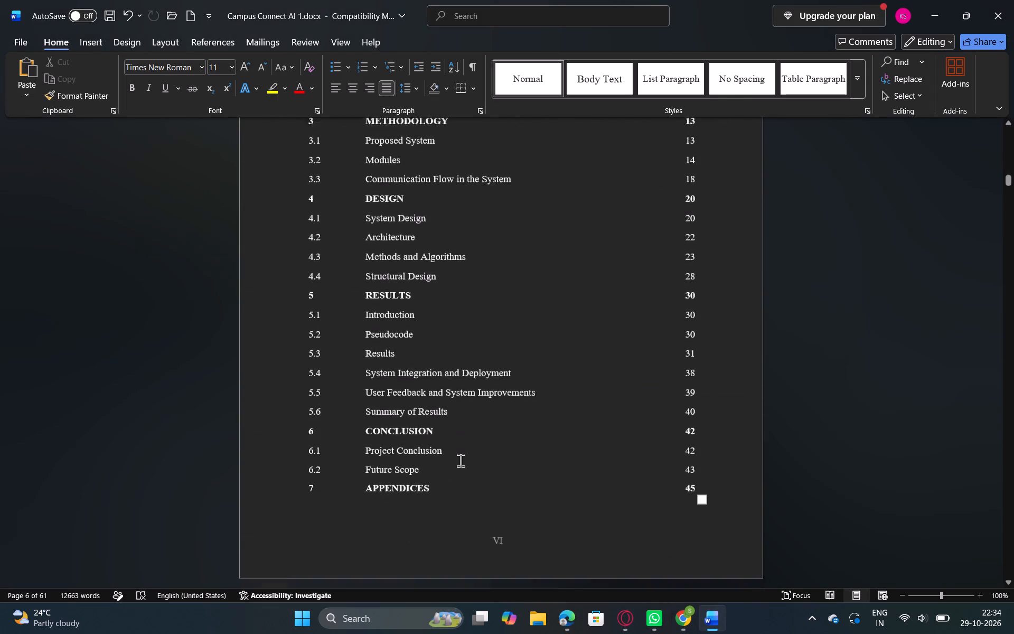
pyautogui.scroll(-2, 461, 460)
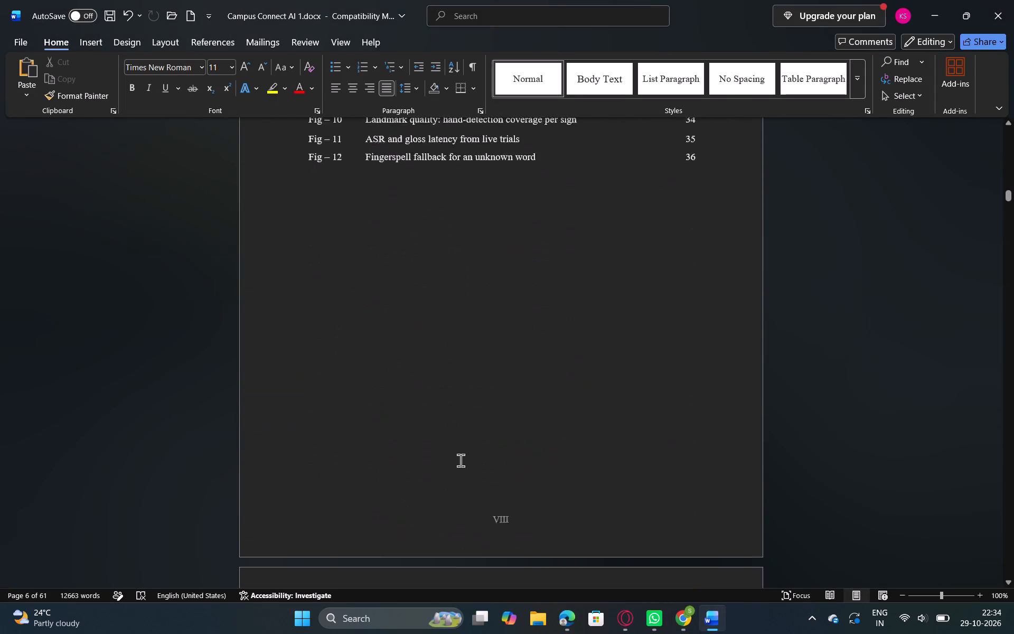
pyautogui.scroll(-2, 461, 460)
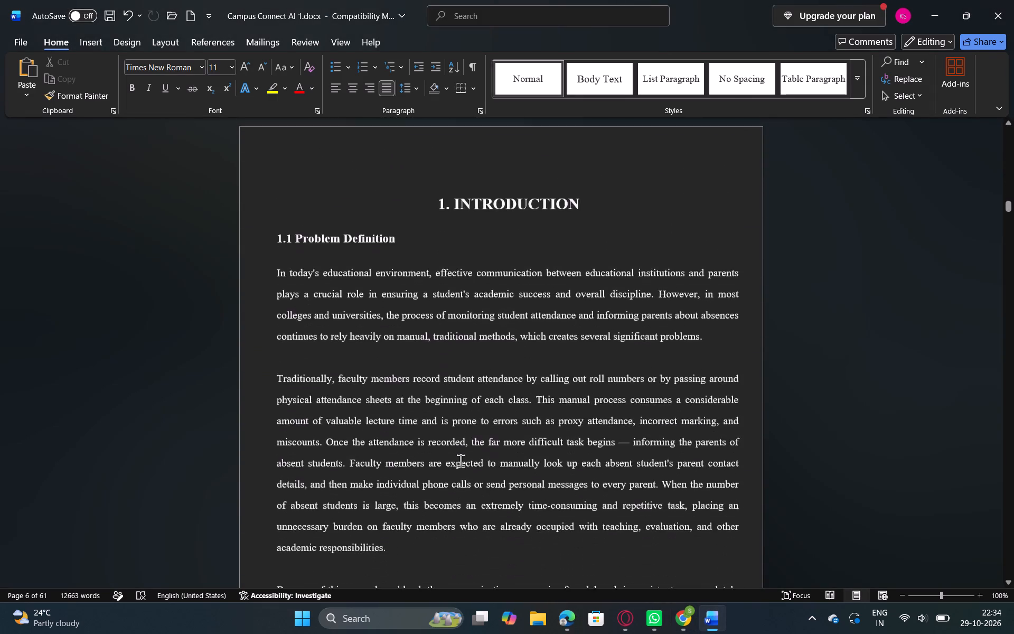
pyautogui.scroll(-2, 461, 460)
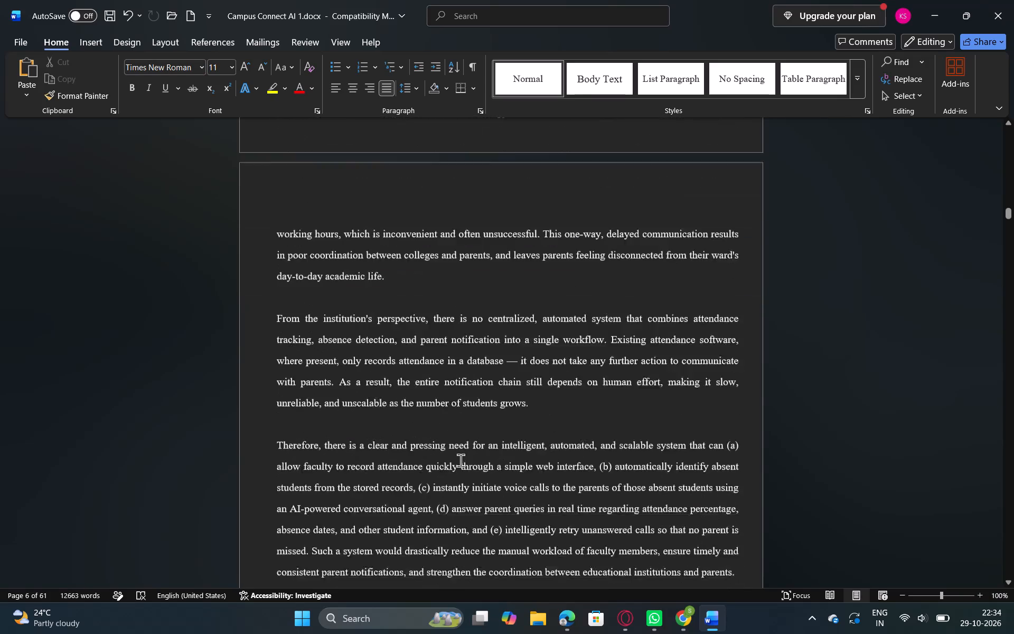
pyautogui.scroll(-2, 461, 460)
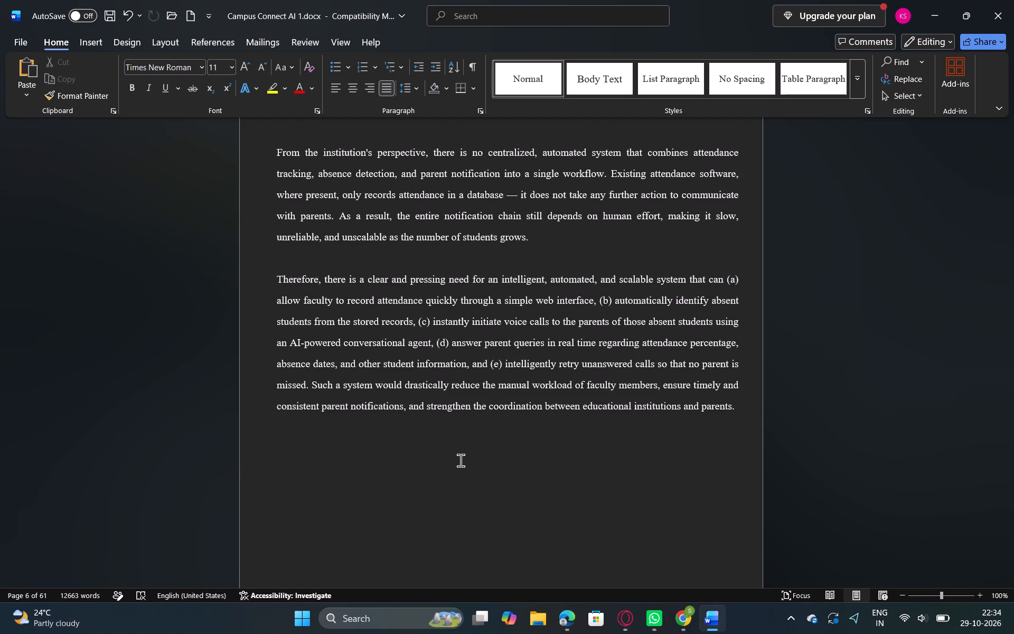
pyautogui.scroll(1, 461, 460)
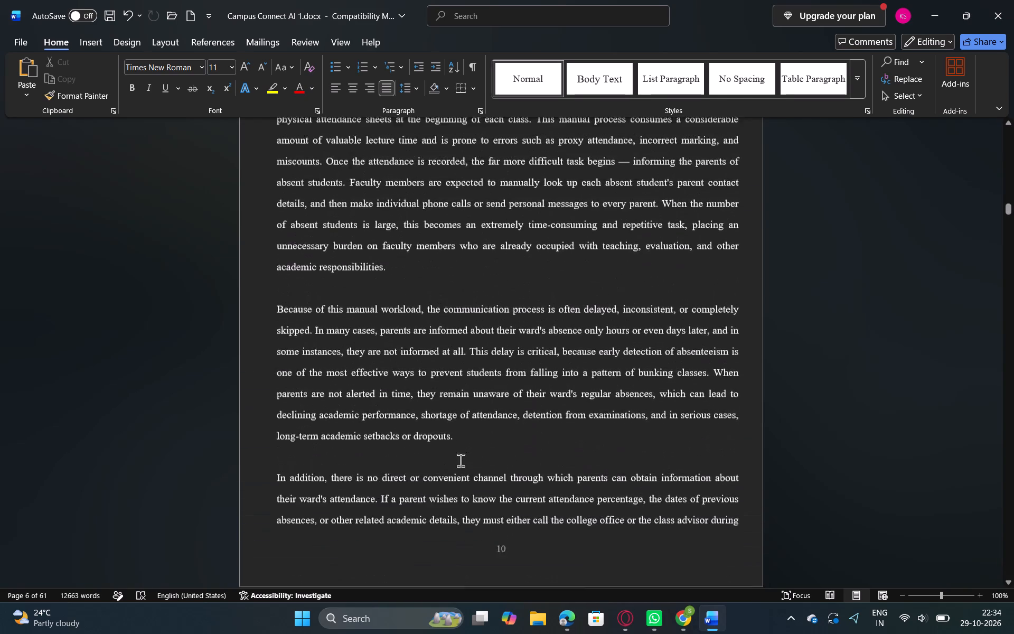
pyautogui.scroll(2, 461, 460)
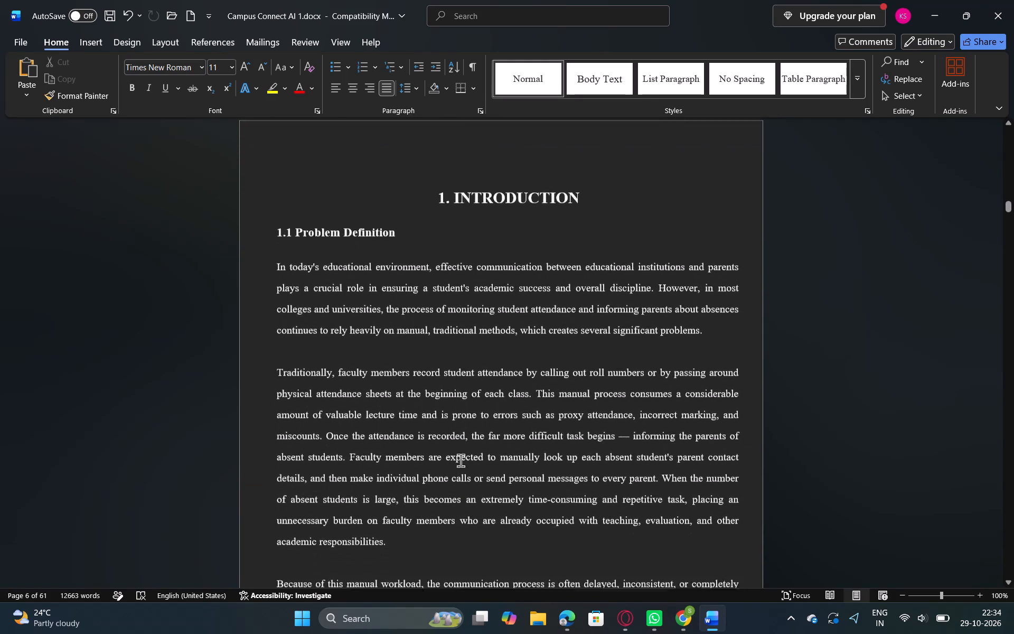
pyautogui.scroll(1, 461, 460)
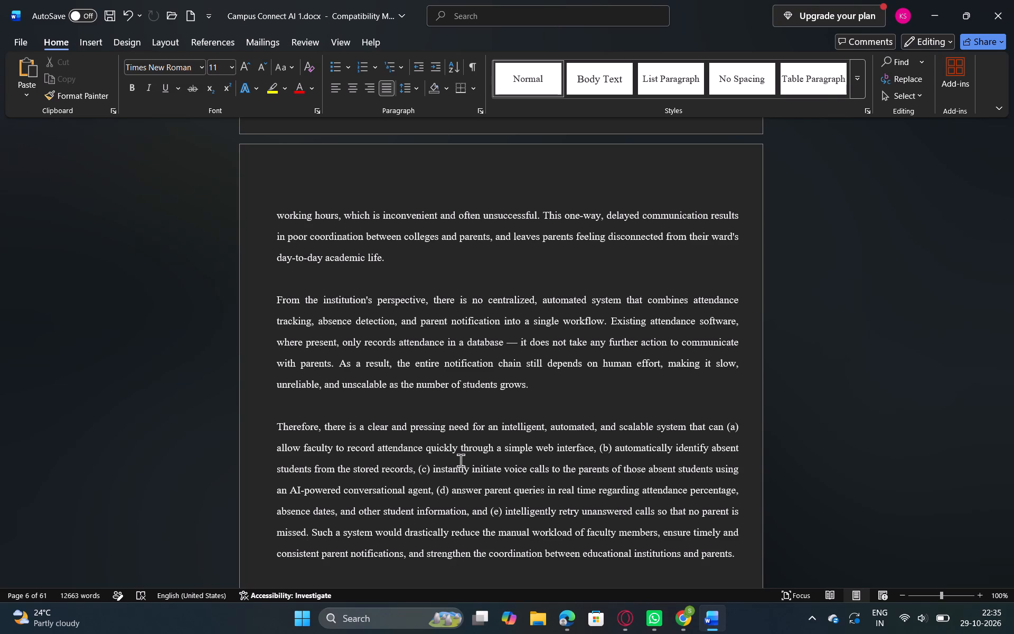
pyautogui.scroll(-2, 461, 460)
# Delete the "(c)" and "(a)" list markers from the last Problem Definition paragraph, which begins "Therefore, there is a clear and pressing need".
pyautogui.click(435, 468)
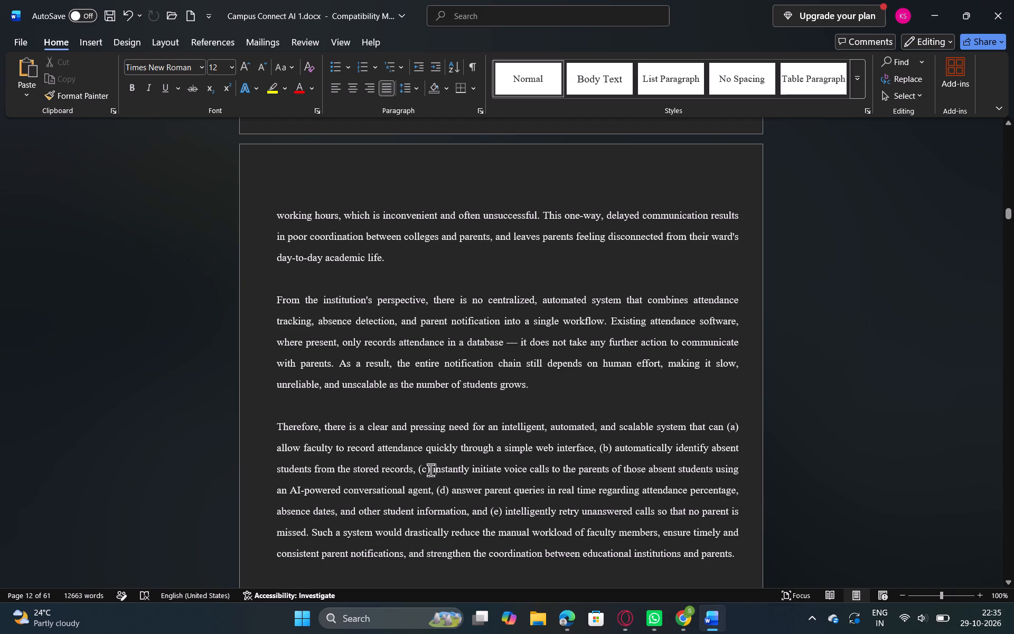
pyautogui.click(430, 470)
pyautogui.press('BackSpace')
pyautogui.press('BackSpace')
pyautogui.press('BackSpace')
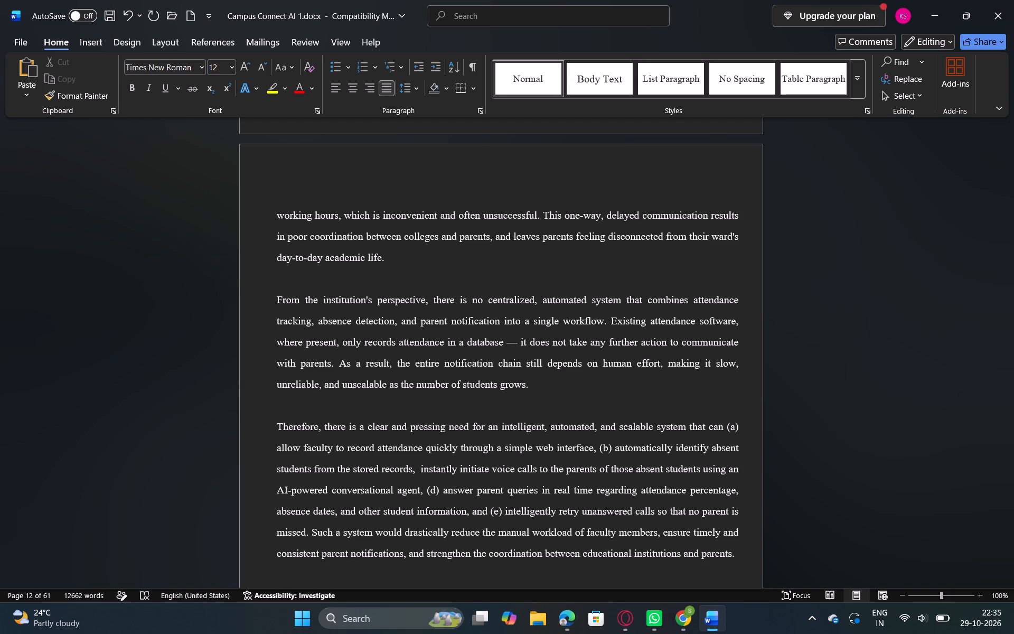
pyautogui.click(739, 426)
pyautogui.press('BackSpace')
pyautogui.press('BackSpace')
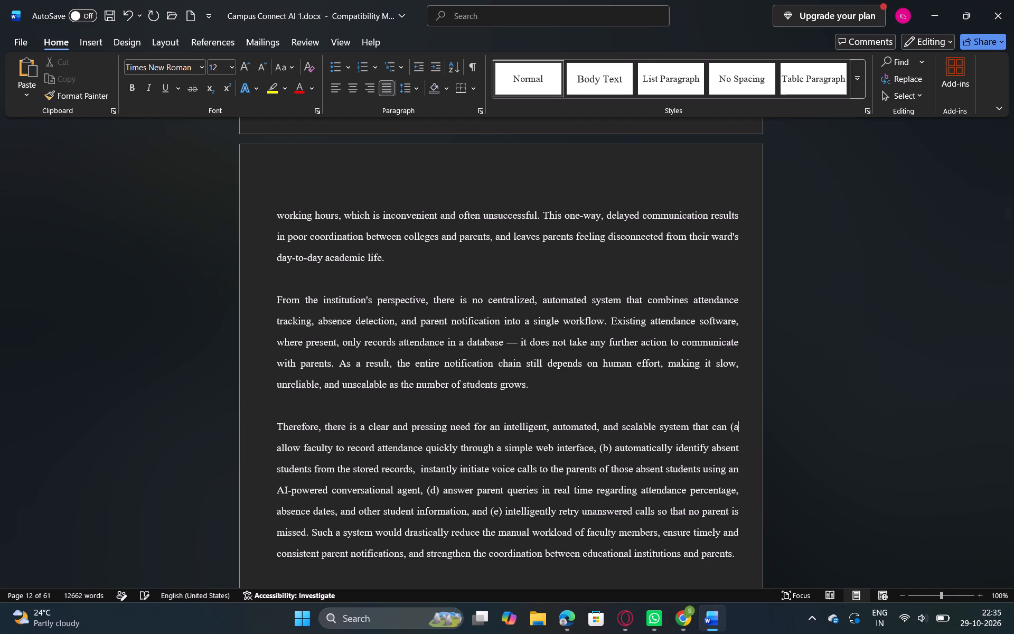
pyautogui.press('BackSpace')
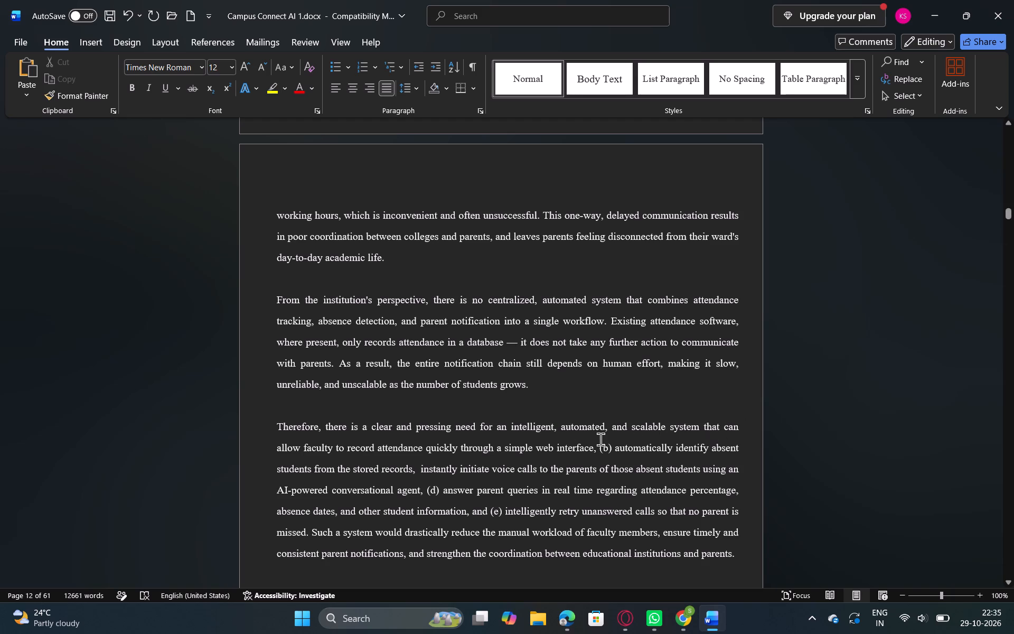
# Delete the "(b)" marker before "automatically identify" and the "(d)" marker before "answer parent queries", keeping a space after the preceding comma.
pyautogui.click(611, 444)
pyautogui.press('BackSpace')
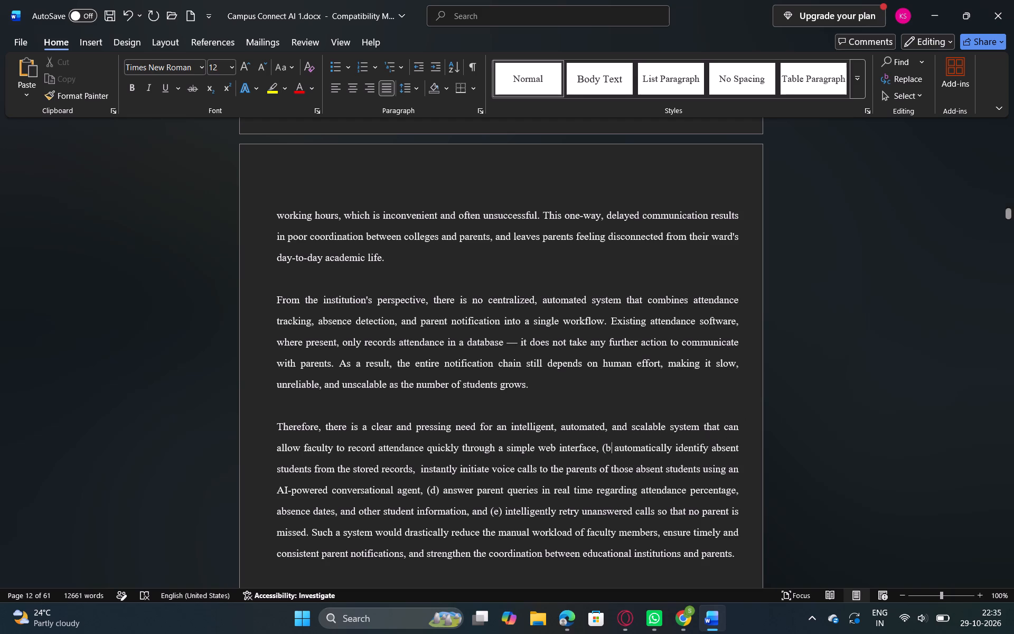
pyautogui.press('BackSpace')
pyautogui.press('BackSpace')
pyautogui.press('BackSpace')
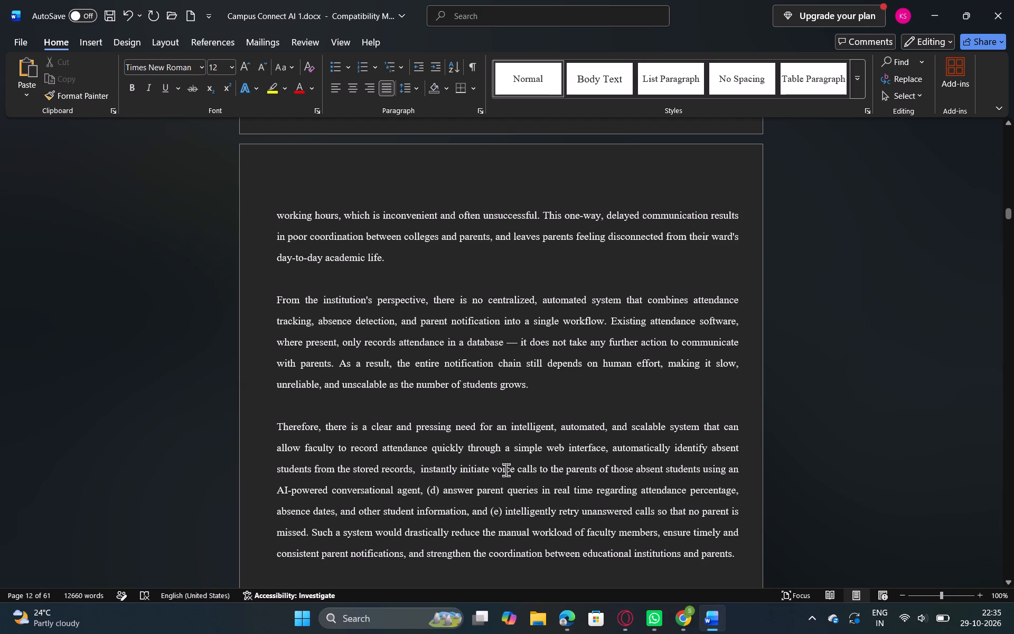
pyautogui.click(442, 493)
pyautogui.press('BackSpace')
pyautogui.press('BackSpace')
pyautogui.press('BackSpace')
pyautogui.press('BackSpace')
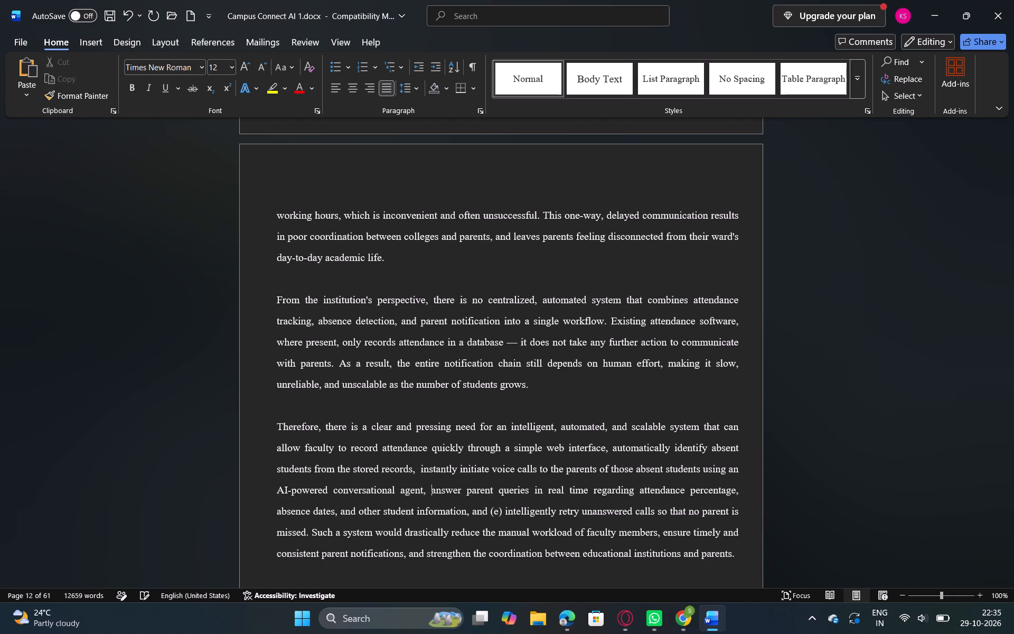
pyautogui.press('BackSpace')
pyautogui.press('space')
# Delete the "(e)" list marker before "intelligently retry unanswered calls" in the last Problem Definition paragraph.
pyautogui.click(504, 510)
pyautogui.press('BackSpace')
pyautogui.press('BackSpace')
pyautogui.press('BackSpace')
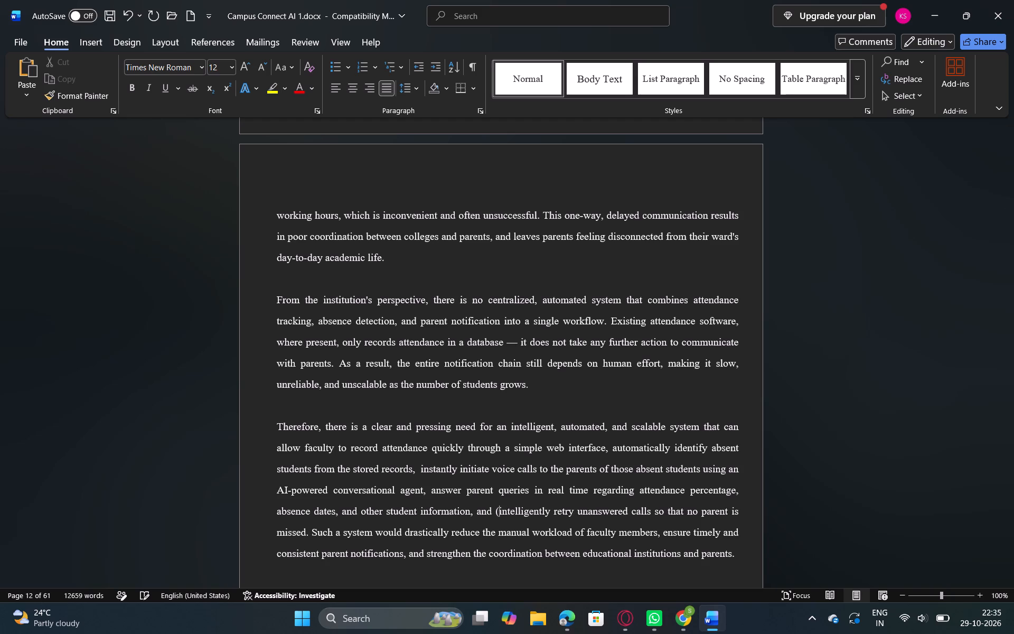
pyautogui.press('BackSpace')
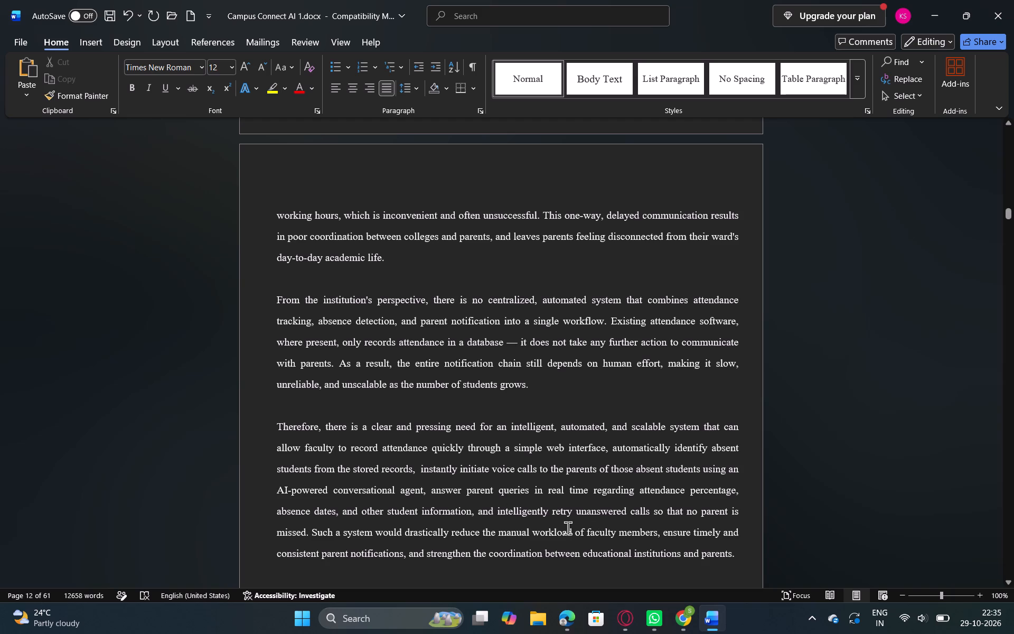
# Add a bold heading "1.2 objective of the project" after a blank line below the last Problem Definition paragraph.
pyautogui.scroll(-1, 568, 528)
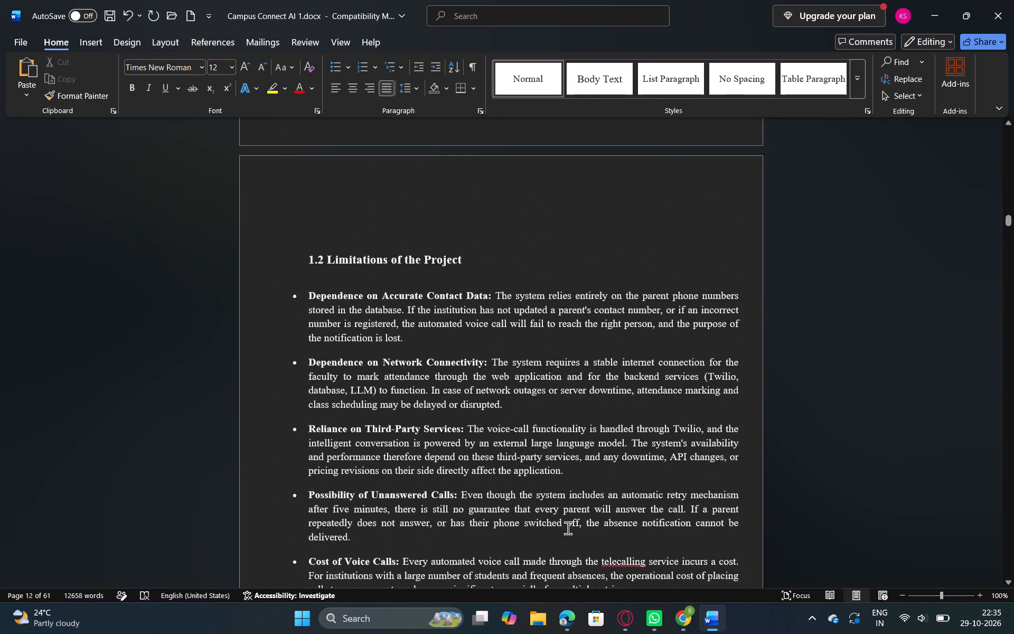
pyautogui.scroll(-3, 568, 528)
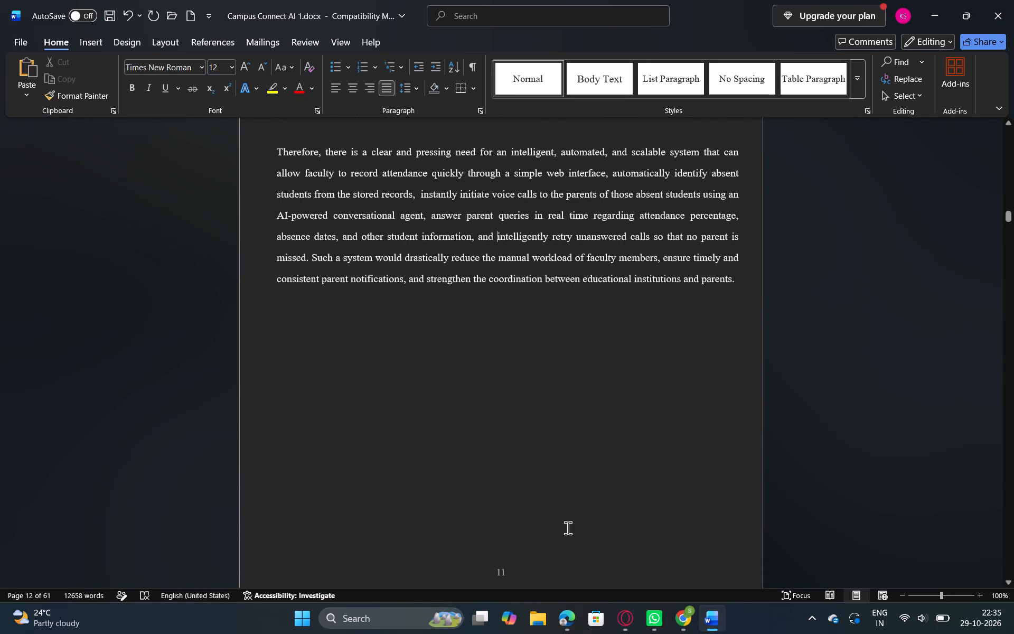
pyautogui.scroll(-1, 568, 528)
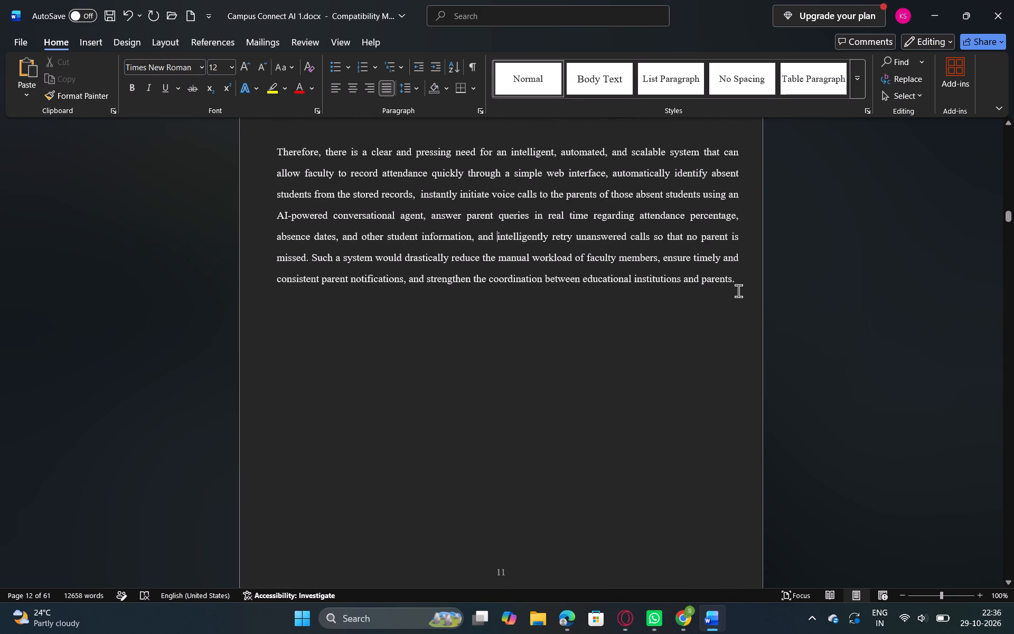
pyautogui.click(740, 279)
pyautogui.press('Return')
pyautogui.press('Return')
pyautogui.press('1')
pyautogui.write('.2')
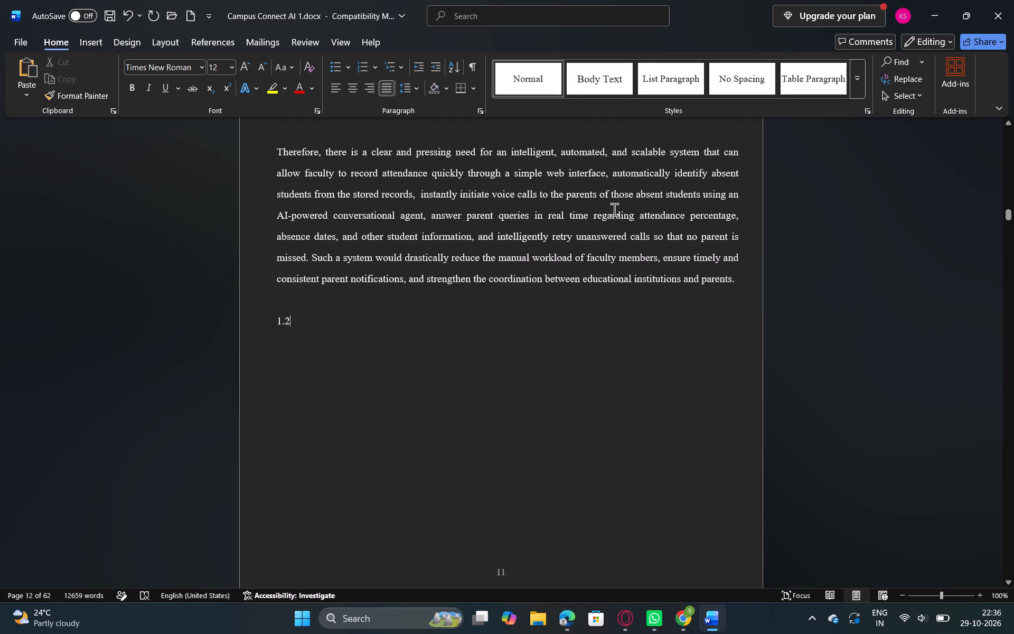
pyautogui.click(288, 320)
pyautogui.moveTo(288, 320); pyautogui.dragTo(277, 319)
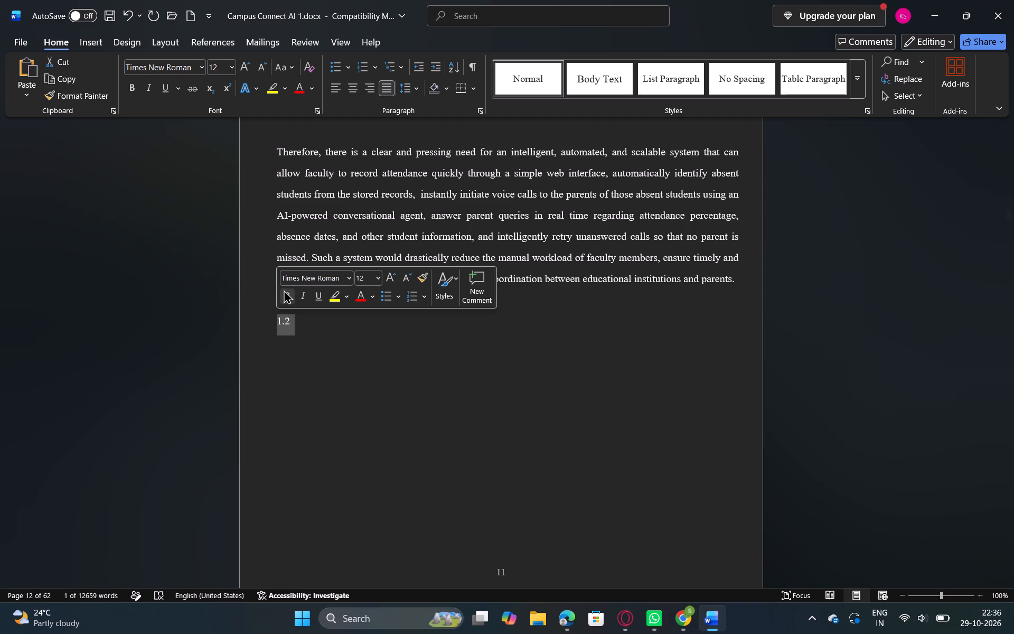
pyautogui.click(284, 290)
pyautogui.click(300, 325)
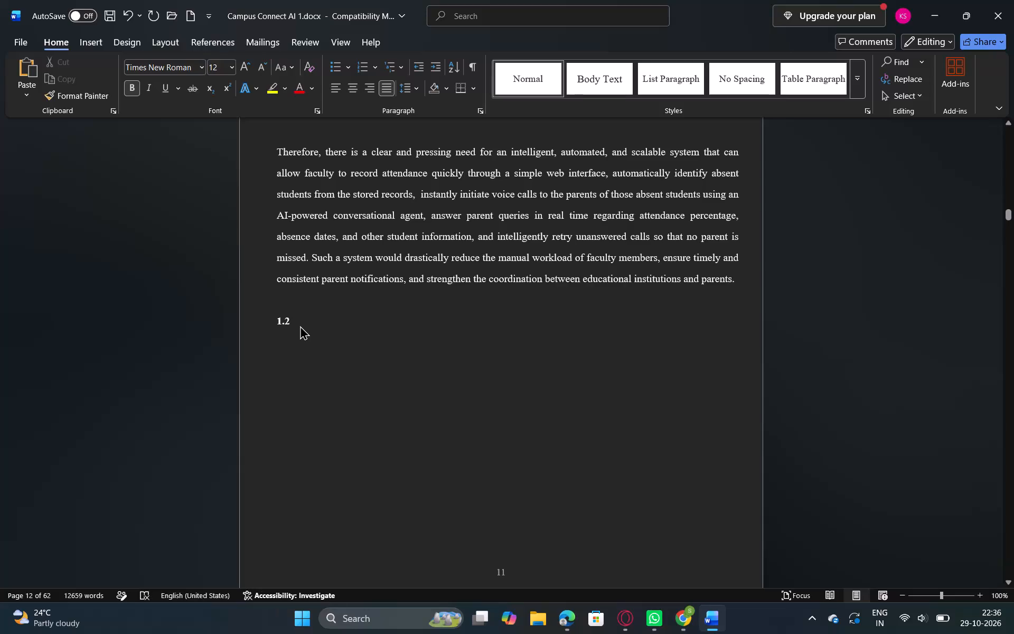
pyautogui.press('space')
pyautogui.write('objective')
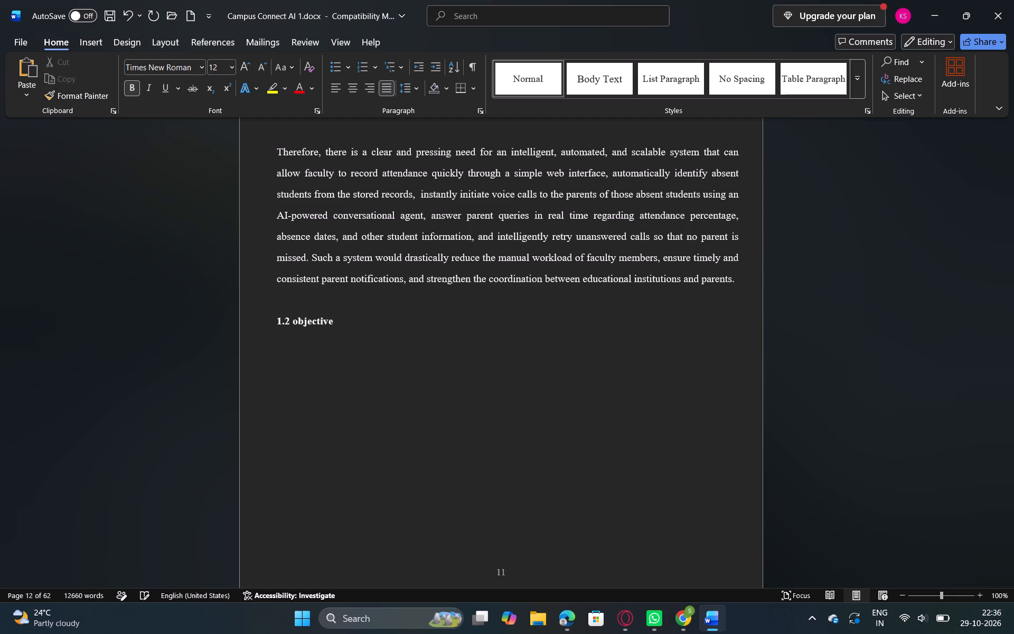
pyautogui.press('space')
pyautogui.write('of the project')
# Paste the copied ChatGPT objectives on a new line under the "1.2 objective of the project" heading.
pyautogui.press('Return')
pyautogui.hotkey('ctrl', 'v')
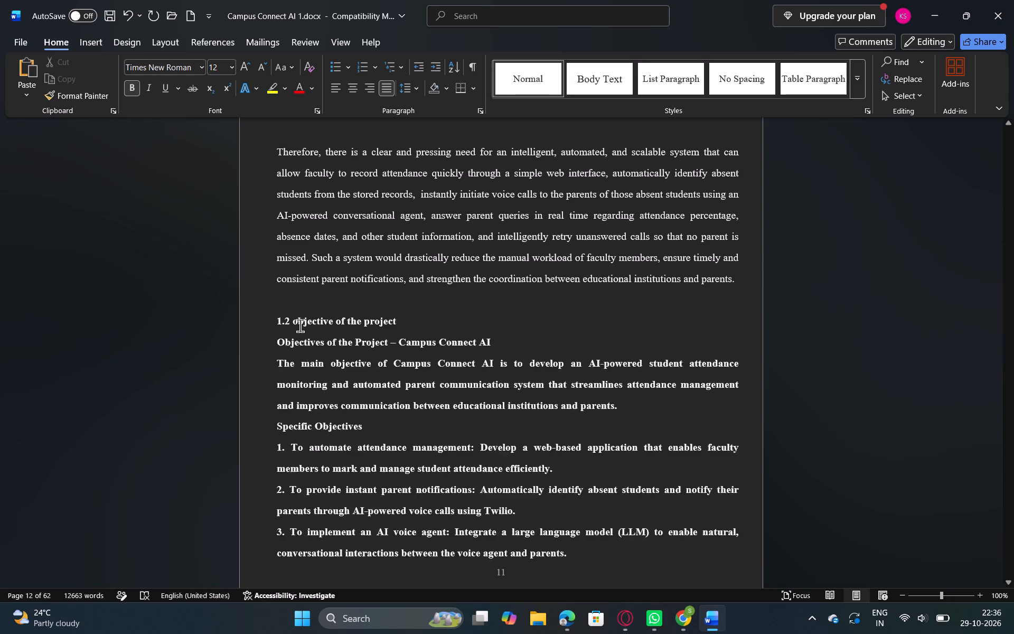
# Reduce the pasted text from its title line through objective 3 to 10 pt, trying italic and underline and removing both again.
pyautogui.scroll(1, 300, 325)
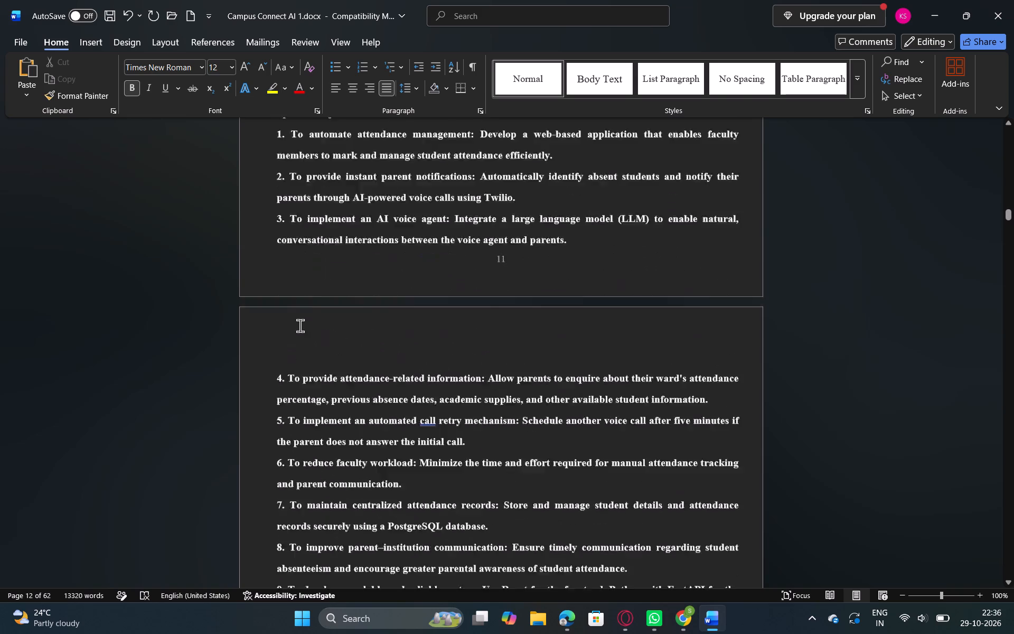
pyautogui.scroll(2, 300, 325)
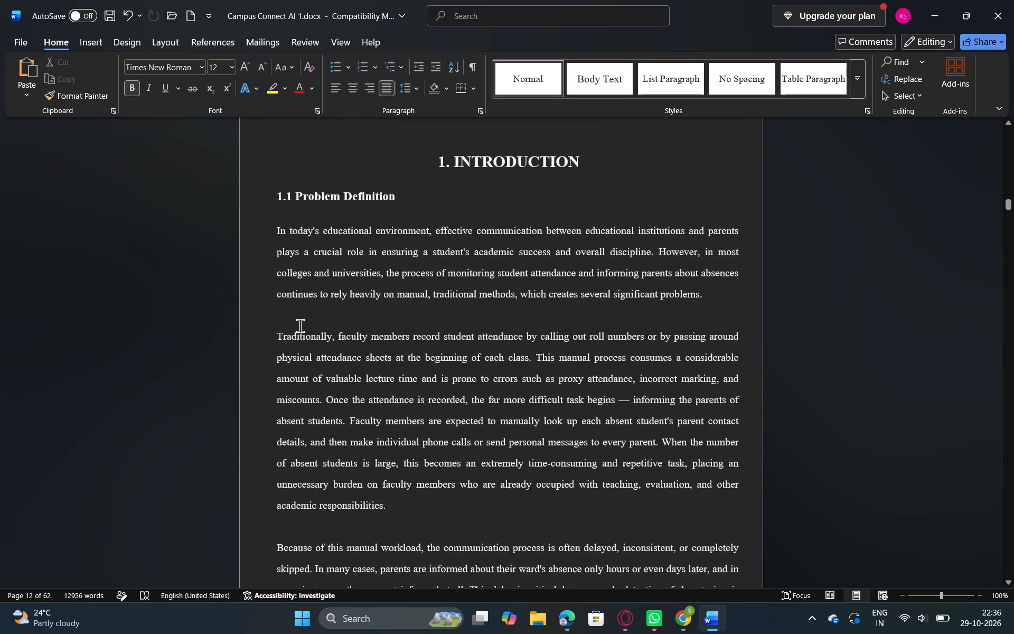
pyautogui.scroll(2, 300, 325)
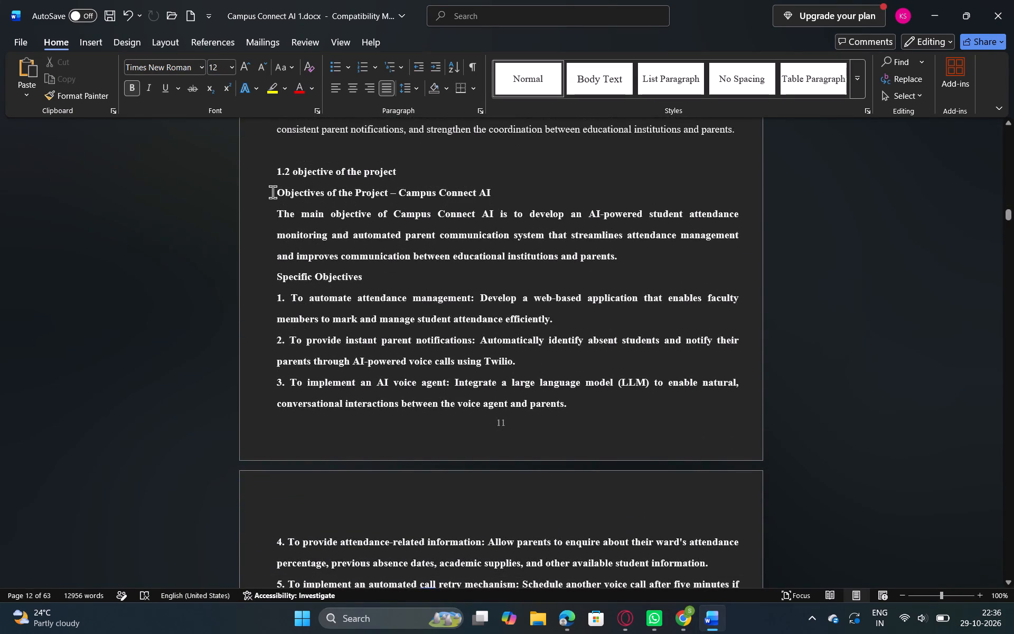
pyautogui.moveTo(273, 192); pyautogui.dragTo(564, 408)
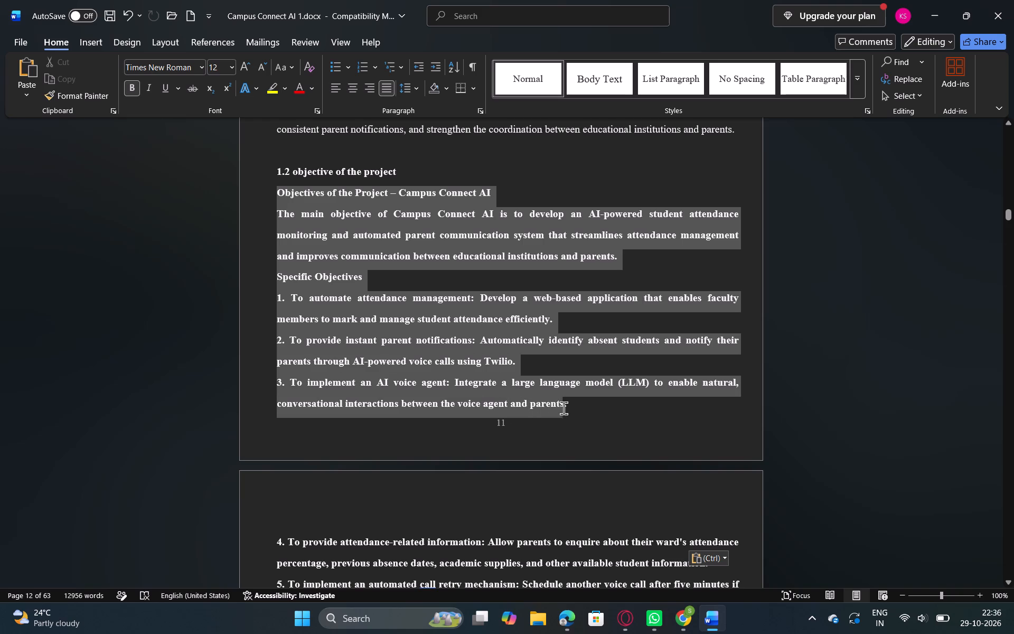
pyautogui.moveTo(564, 408); pyautogui.dragTo(568, 408)
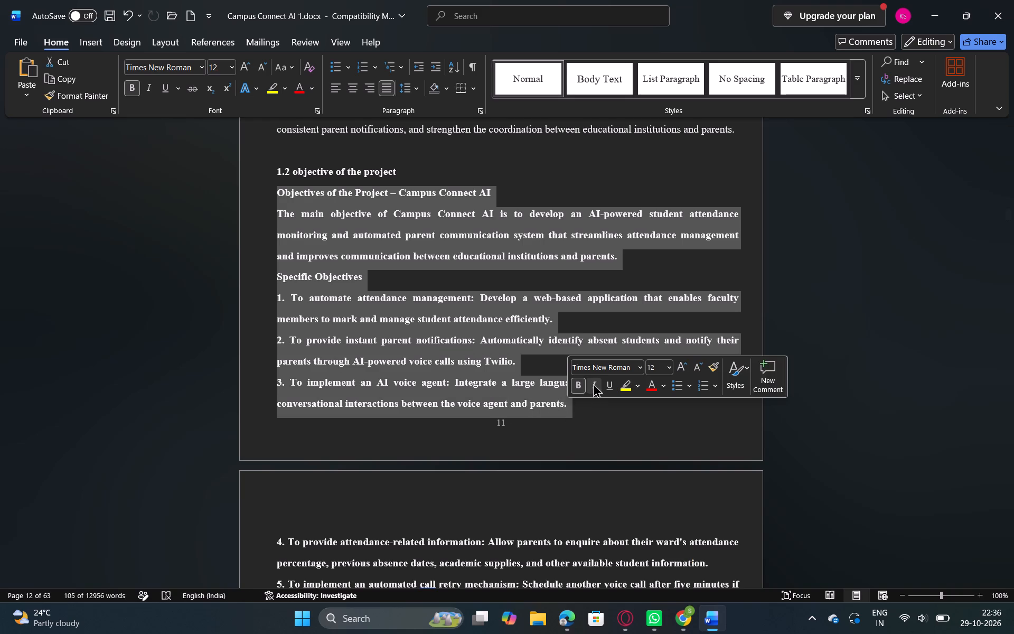
pyautogui.click(593, 383)
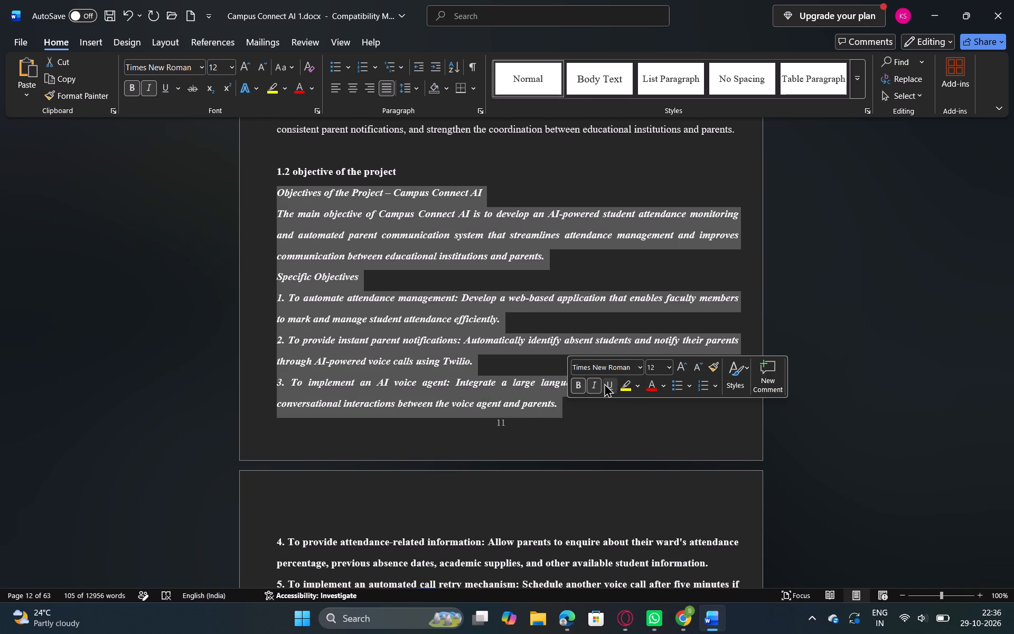
pyautogui.click(605, 383)
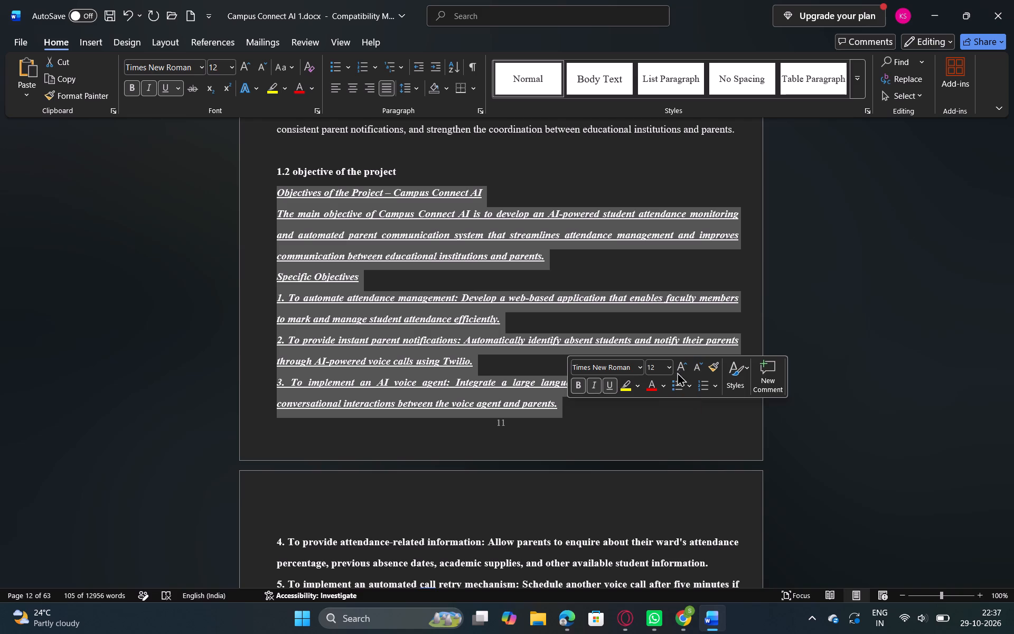
pyautogui.click(694, 365)
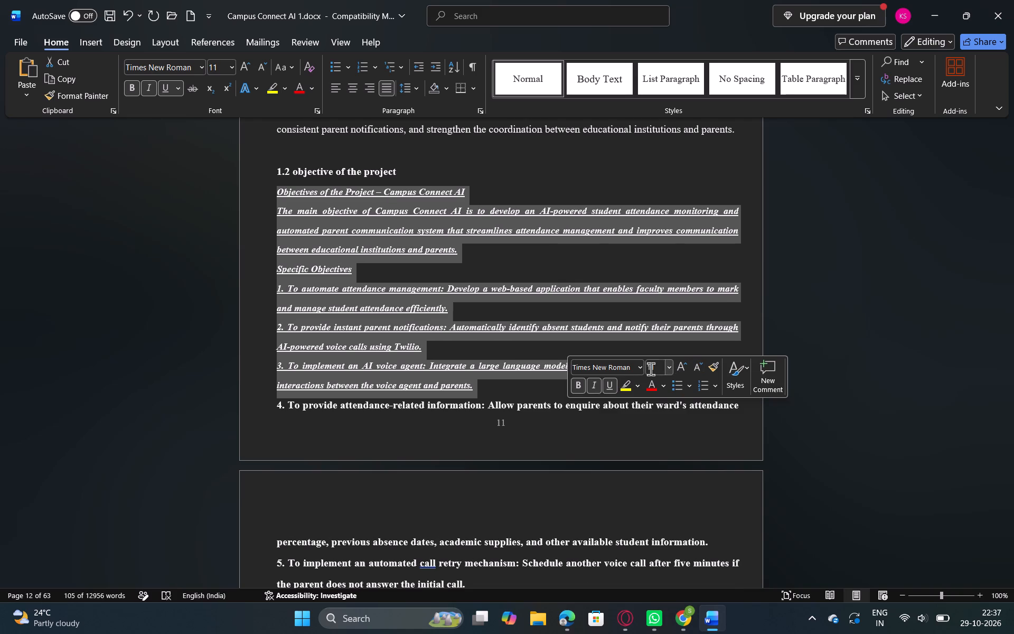
pyautogui.click(607, 384)
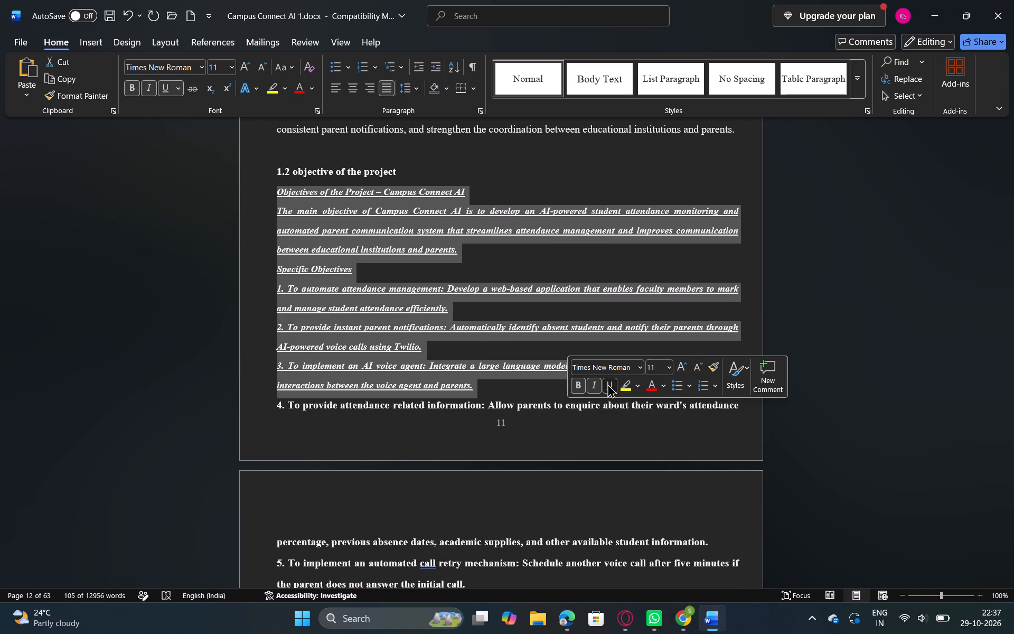
pyautogui.click(596, 384)
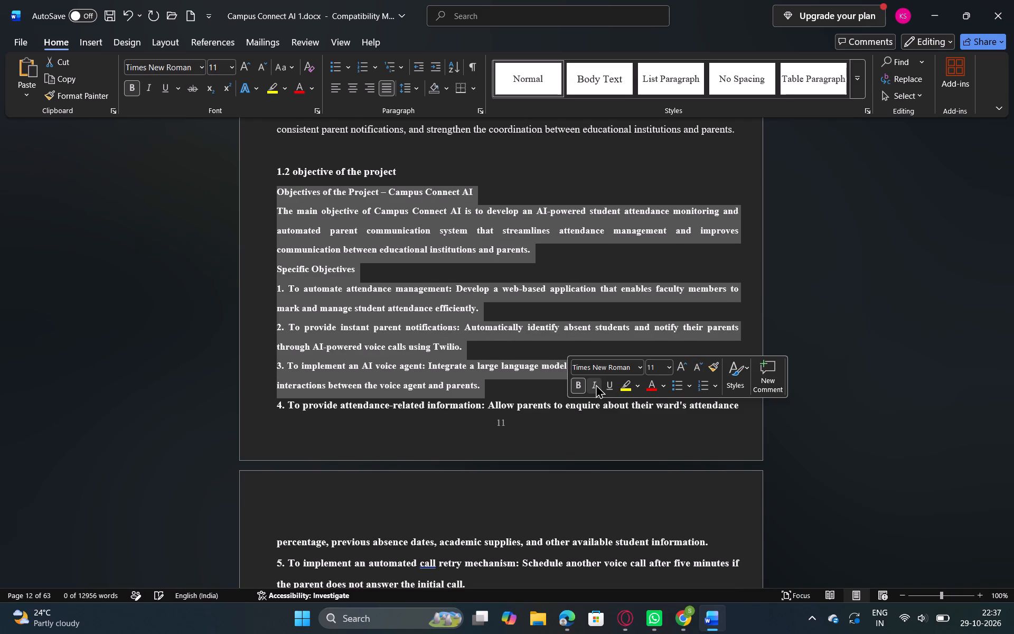
pyautogui.click(698, 369)
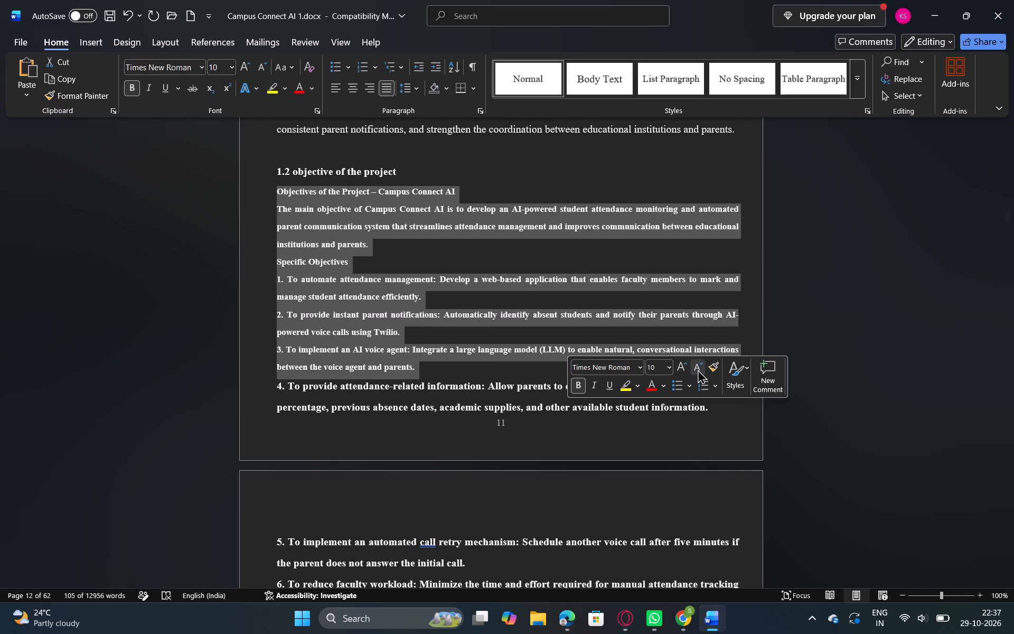
pyautogui.click(536, 172)
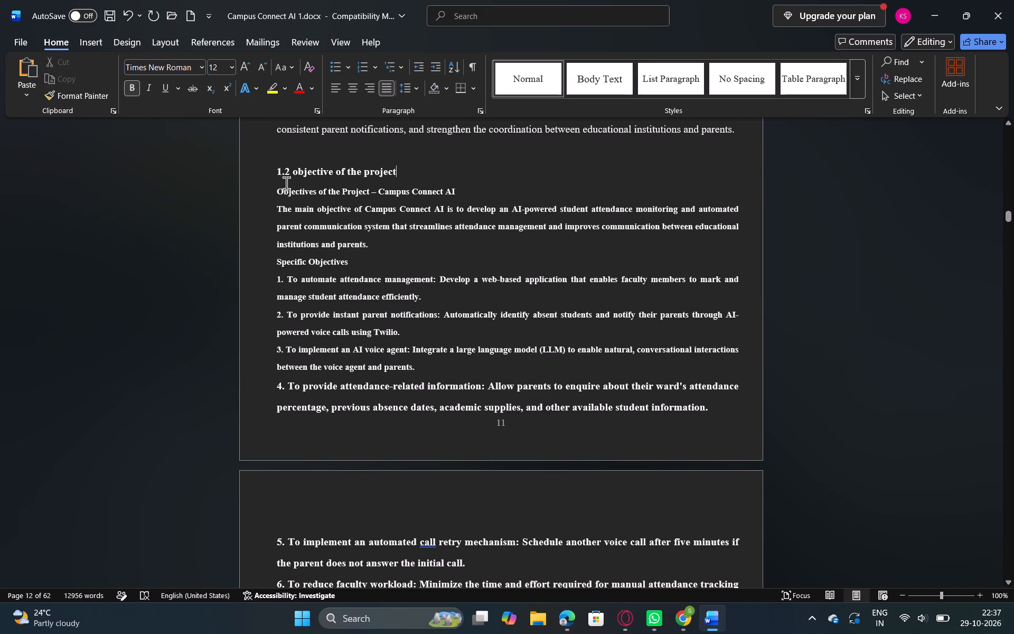
# Remove bold from the pasted text, from the "Objectives of the Project – Campus Connect AI" line through objective 3.
pyautogui.moveTo(276, 190); pyautogui.dragTo(529, 375)
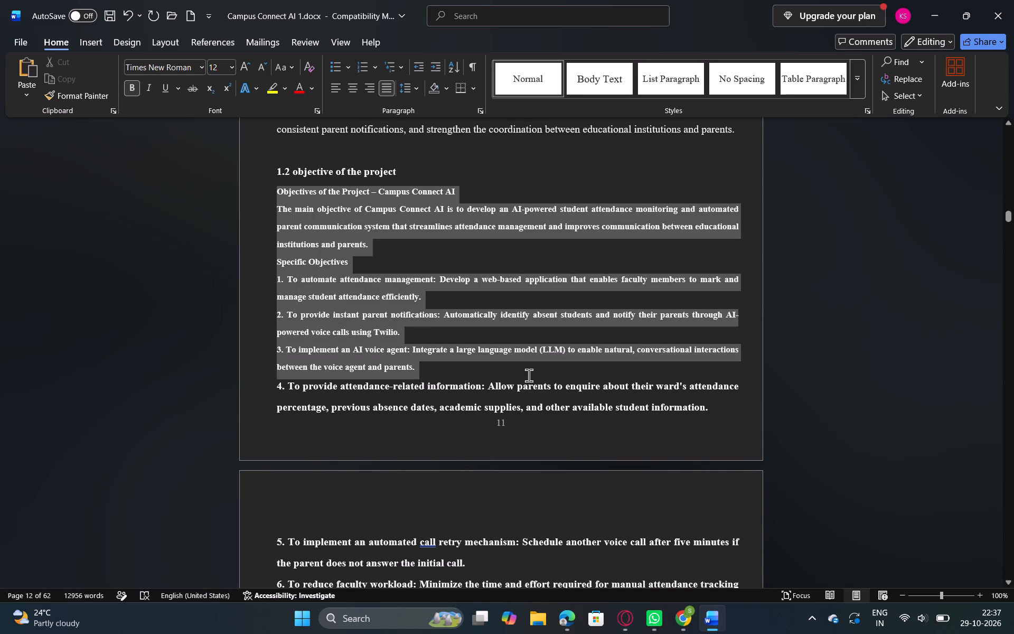
pyautogui.moveTo(529, 375); pyautogui.dragTo(449, 372)
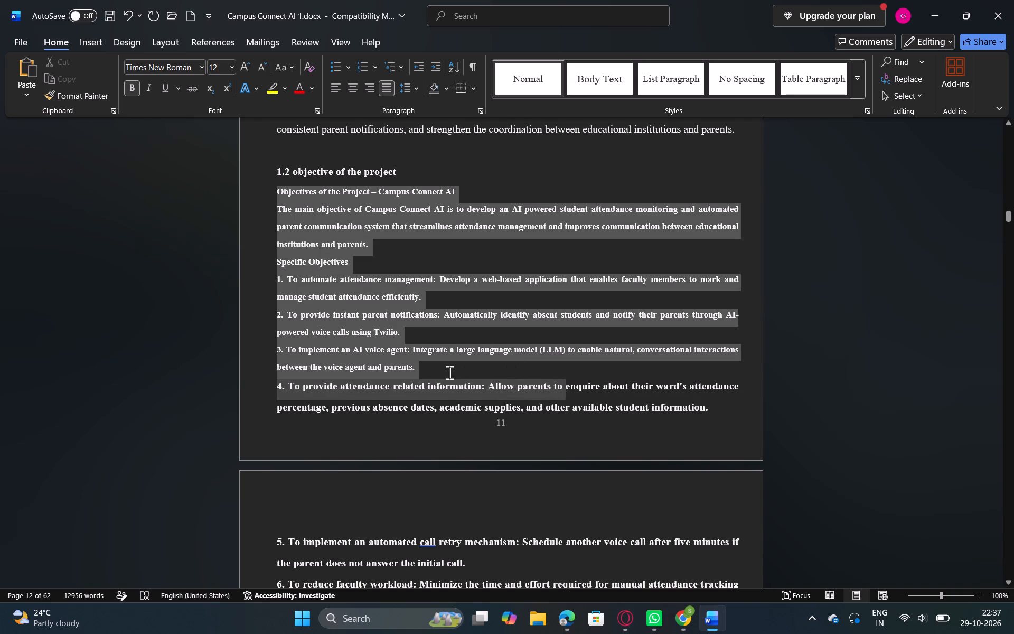
pyautogui.moveTo(449, 372); pyautogui.dragTo(431, 371)
pyautogui.click(441, 343)
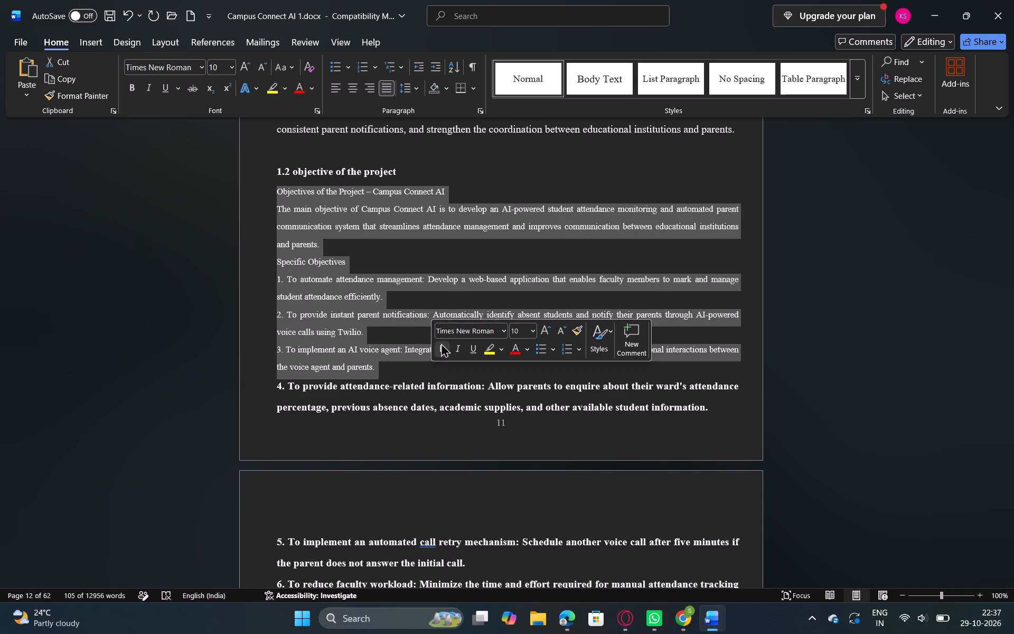
pyautogui.click(410, 361)
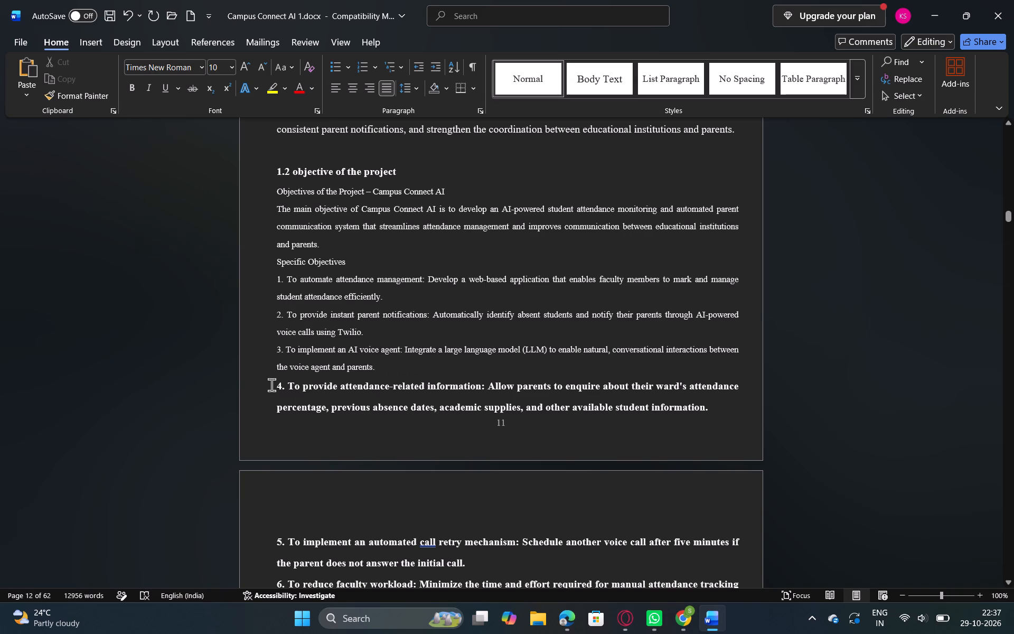
# Enlarge the text from "The main objective of Campus Connect AI" through objective 3 to 11 pt.
pyautogui.moveTo(275, 204); pyautogui.dragTo(275, 205)
pyautogui.moveTo(275, 205); pyautogui.dragTo(374, 367)
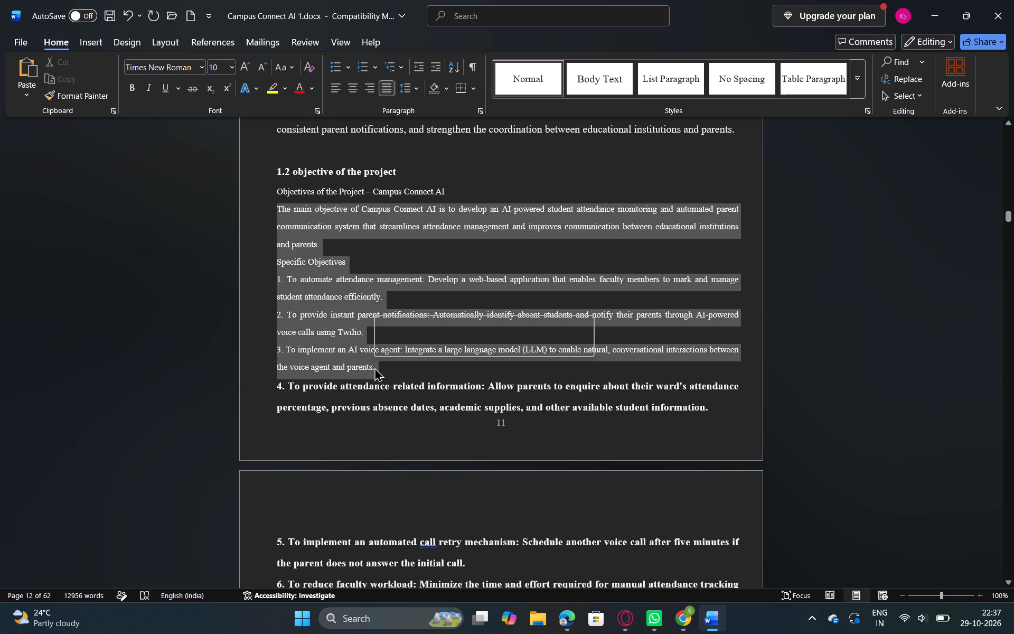
pyautogui.click(491, 325)
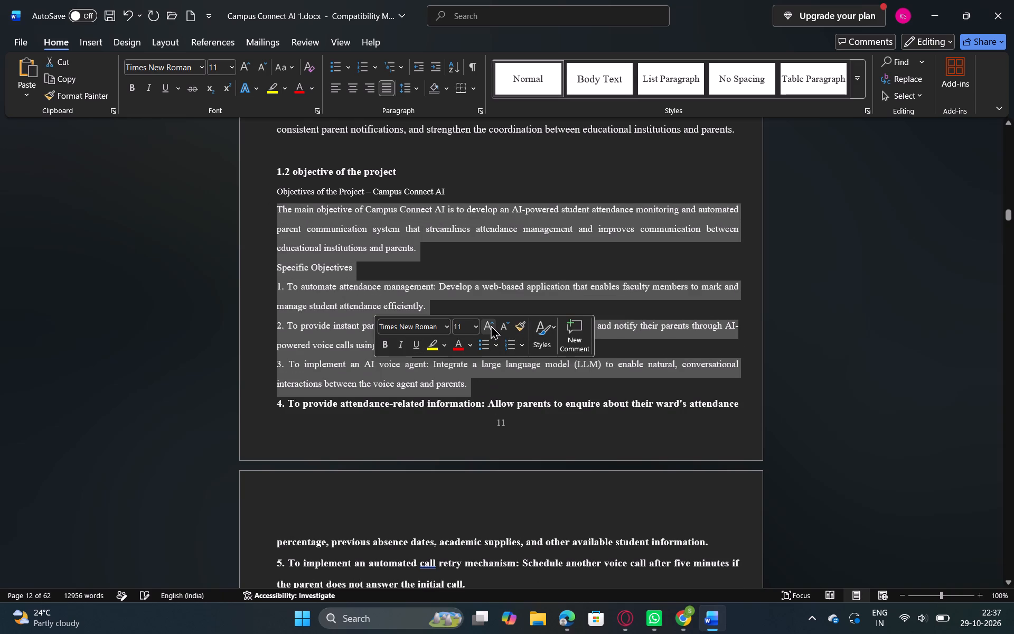
pyautogui.click(443, 418)
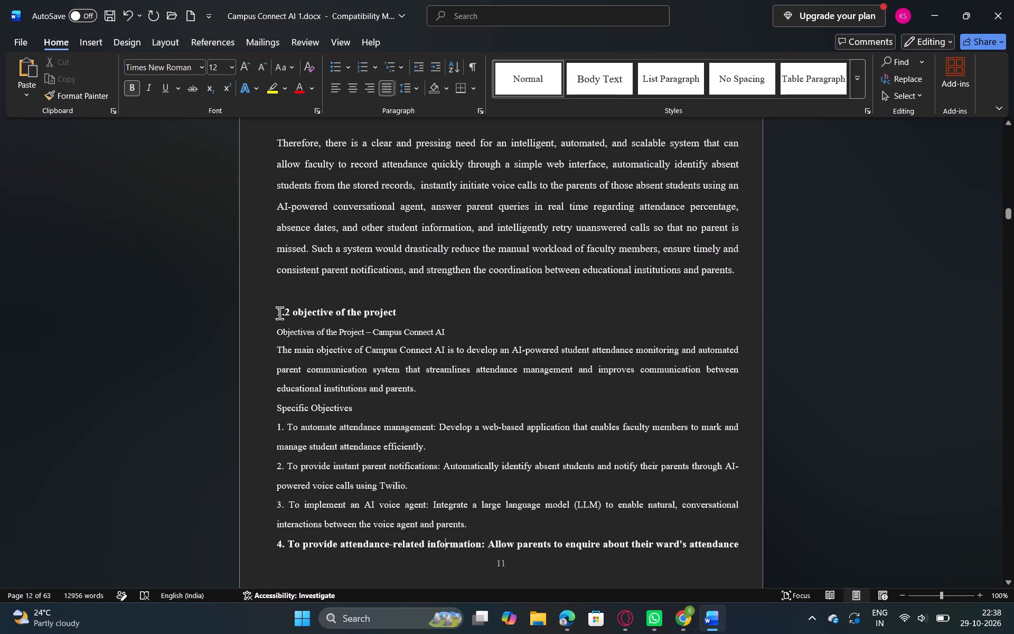
# Select the whole "1.2 objective of the project" heading line.
pyautogui.moveTo(276, 311); pyautogui.dragTo(388, 308)
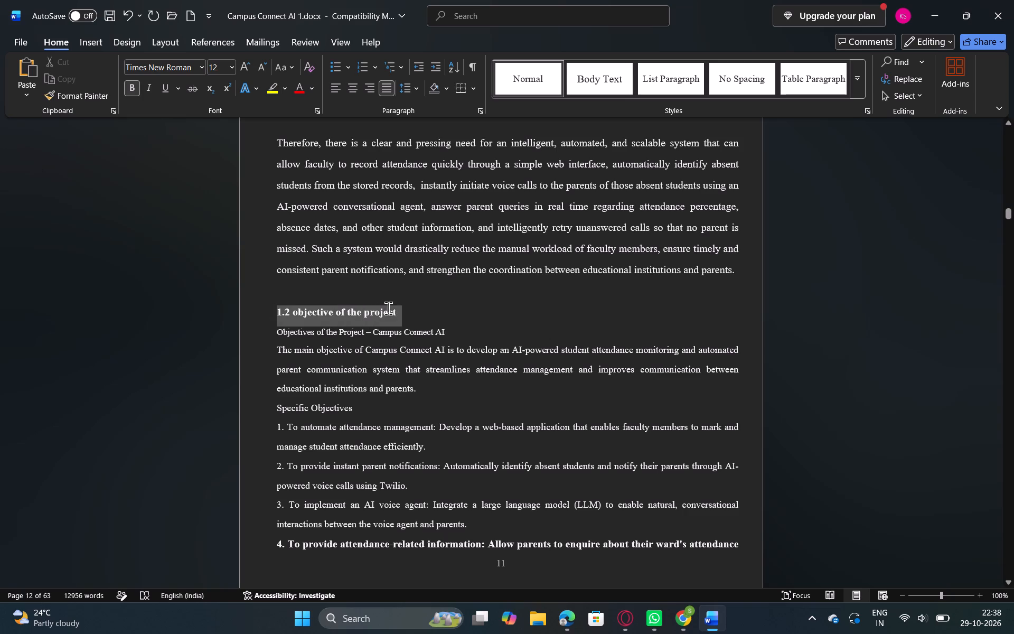
pyautogui.moveTo(388, 308); pyautogui.dragTo(390, 307)
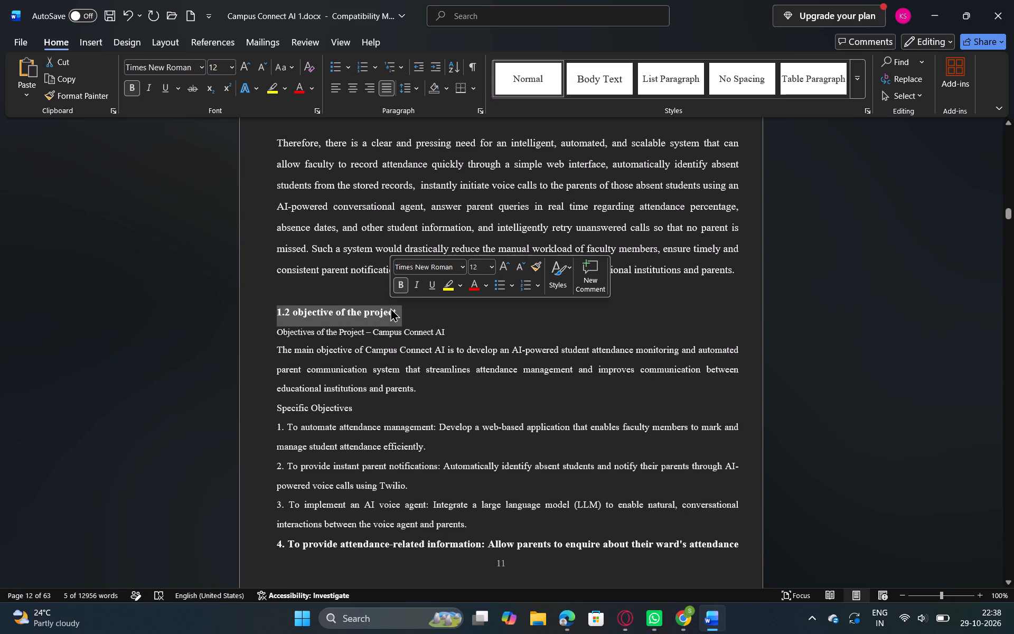
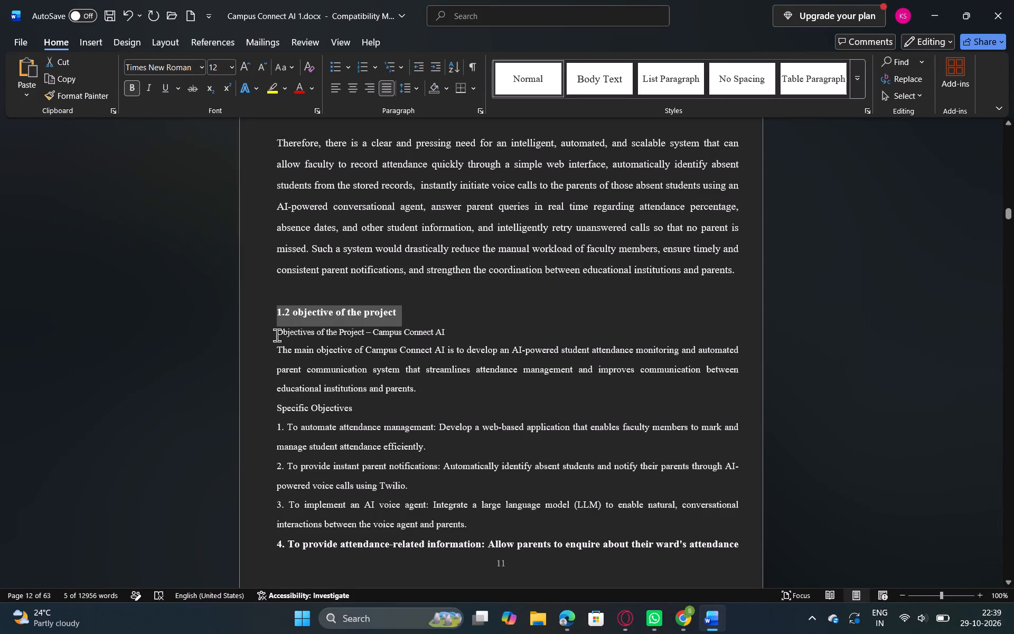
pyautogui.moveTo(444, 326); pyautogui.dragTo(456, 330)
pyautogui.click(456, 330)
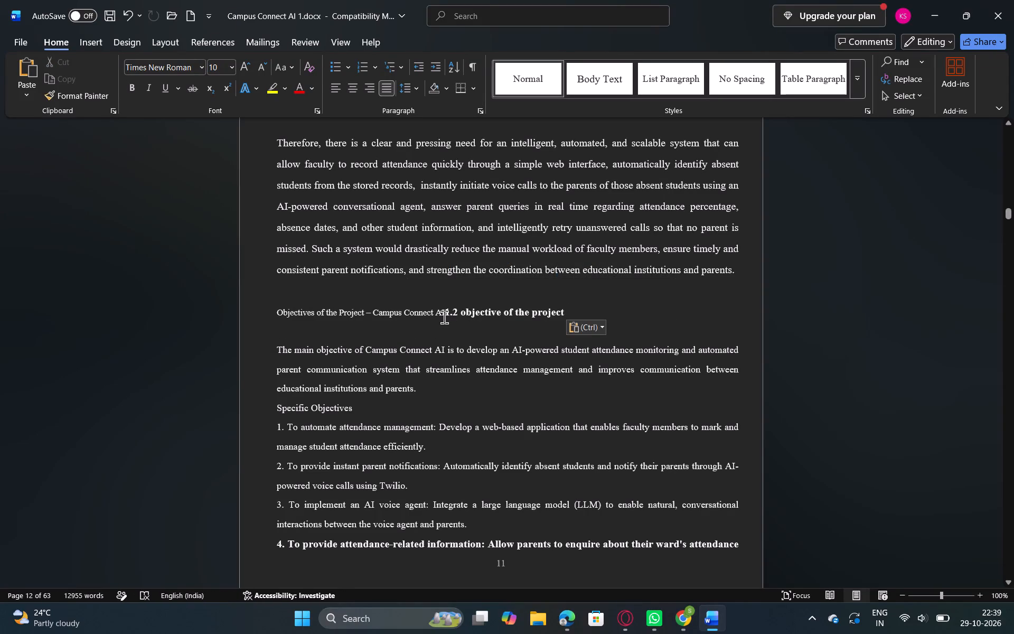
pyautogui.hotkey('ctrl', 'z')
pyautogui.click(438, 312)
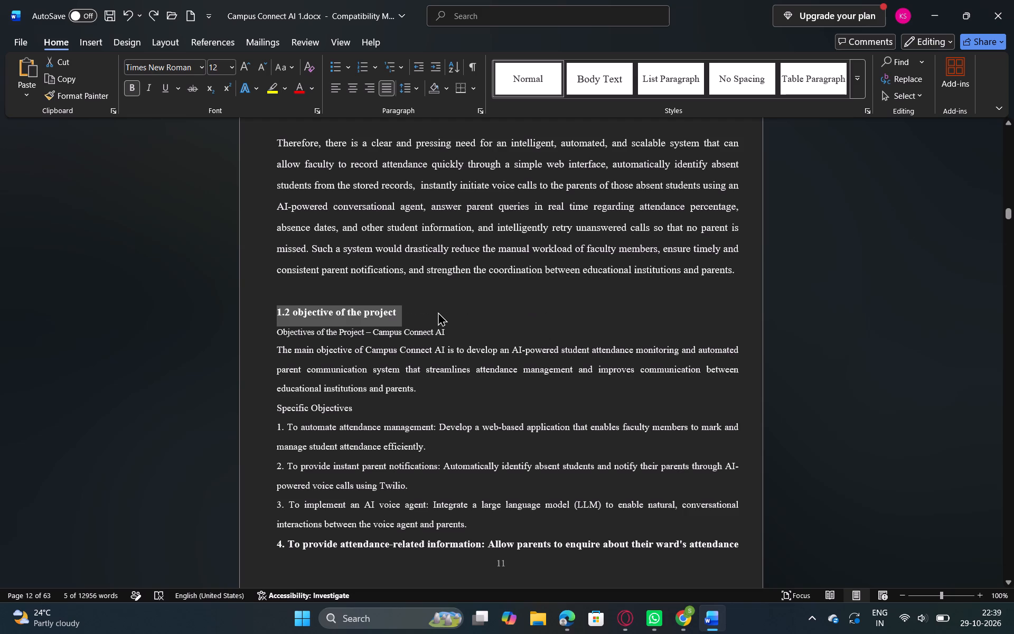
# Delete the "Objectives of the Project – Campus Connect AI" line below the 1.2 heading.
pyautogui.moveTo(455, 329); pyautogui.dragTo(353, 324)
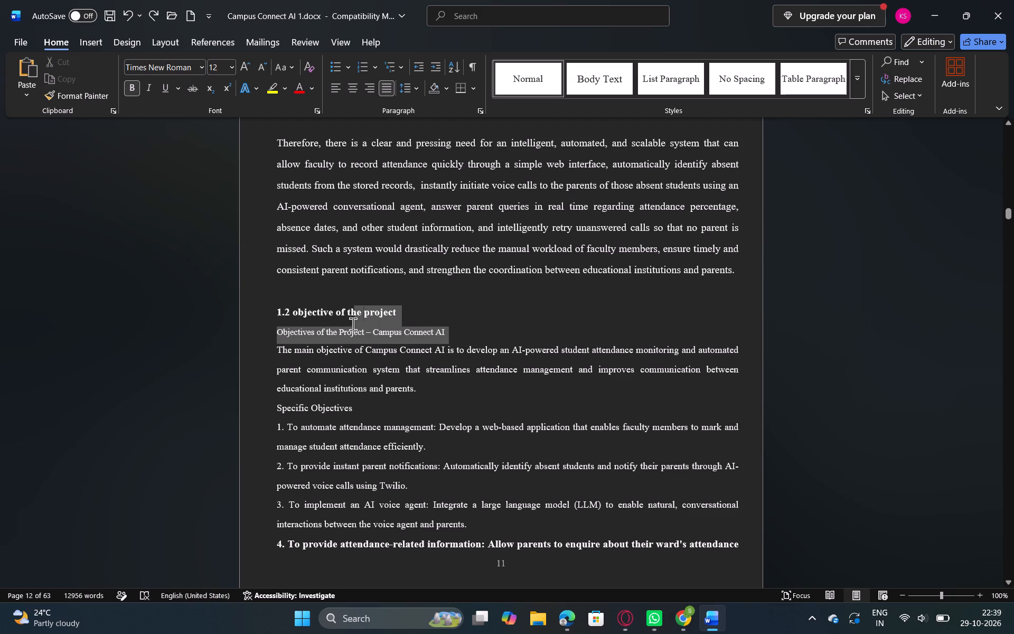
pyautogui.moveTo(353, 324); pyautogui.dragTo(294, 331)
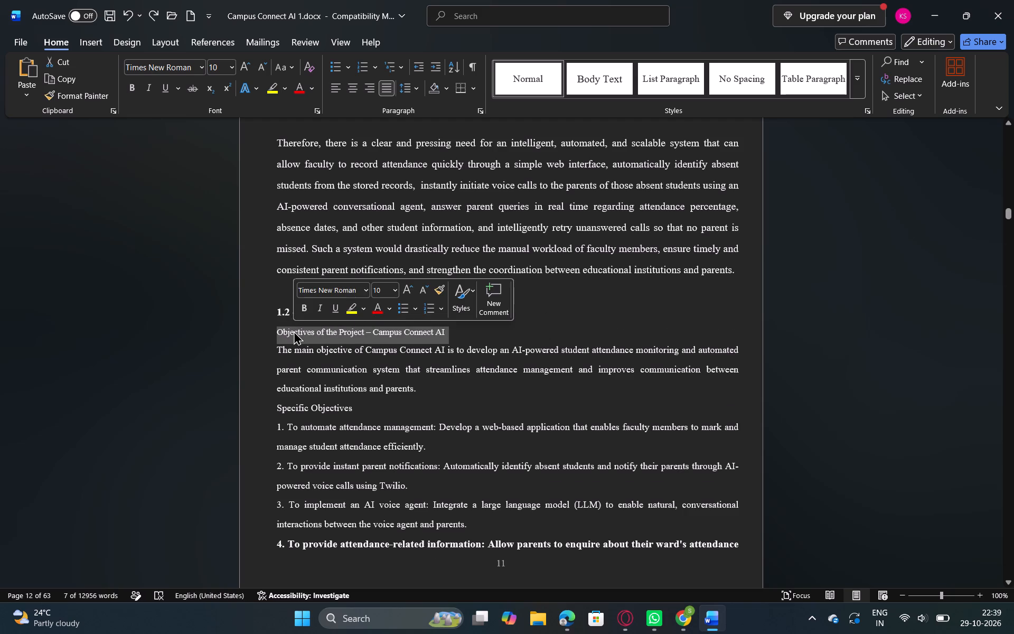
pyautogui.press('BackSpace')
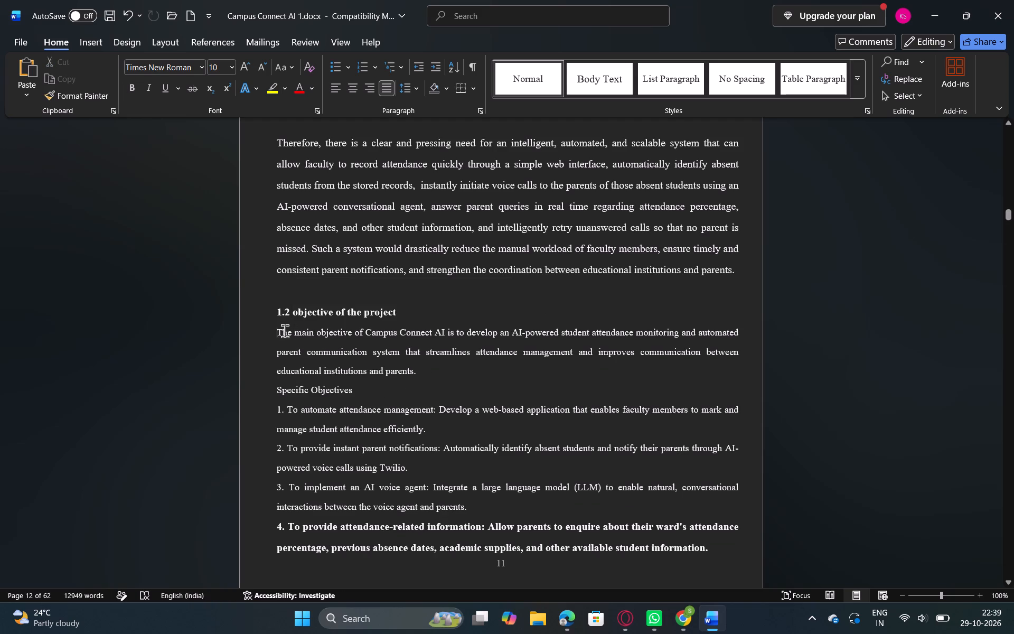
# Enlarge the text from "The main objective of Campus Connect AI" through objective 3 to 12 pt.
pyautogui.moveTo(269, 331); pyautogui.dragTo(445, 482)
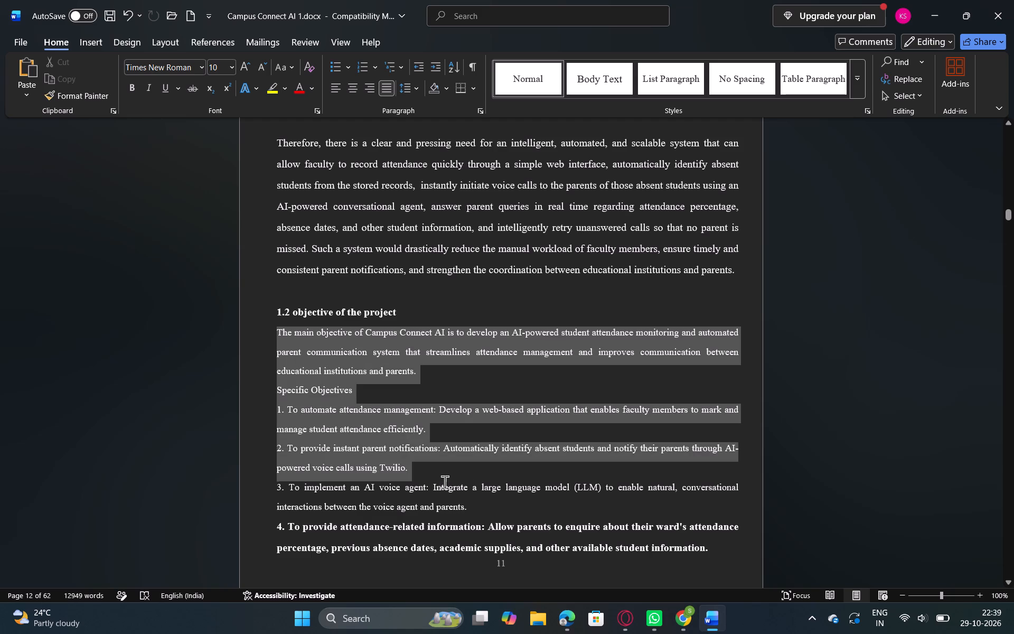
pyautogui.moveTo(445, 482); pyautogui.dragTo(469, 501)
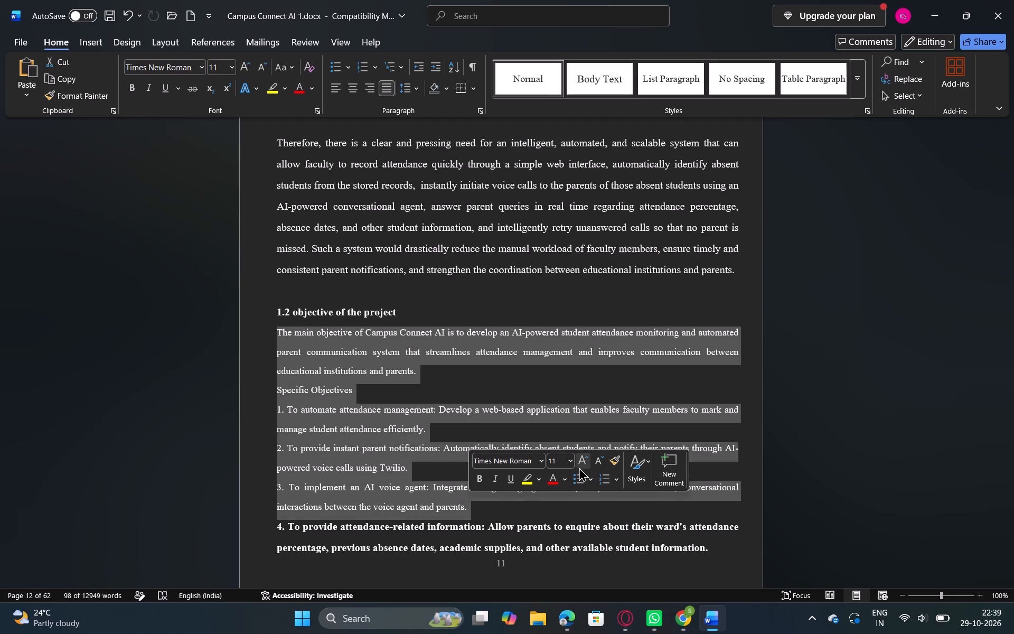
pyautogui.click(581, 463)
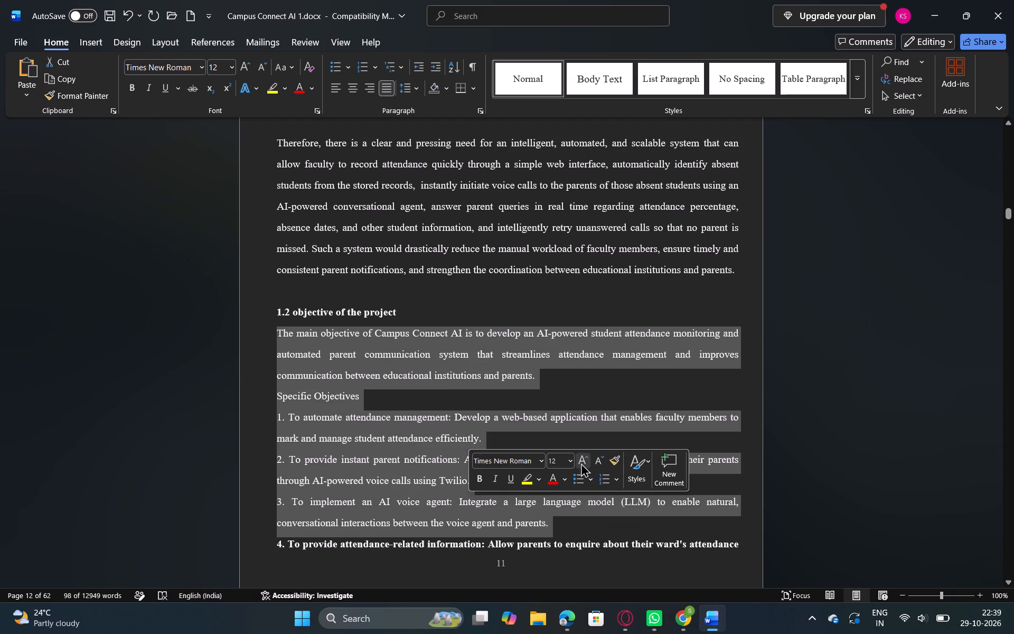
pyautogui.click(588, 385)
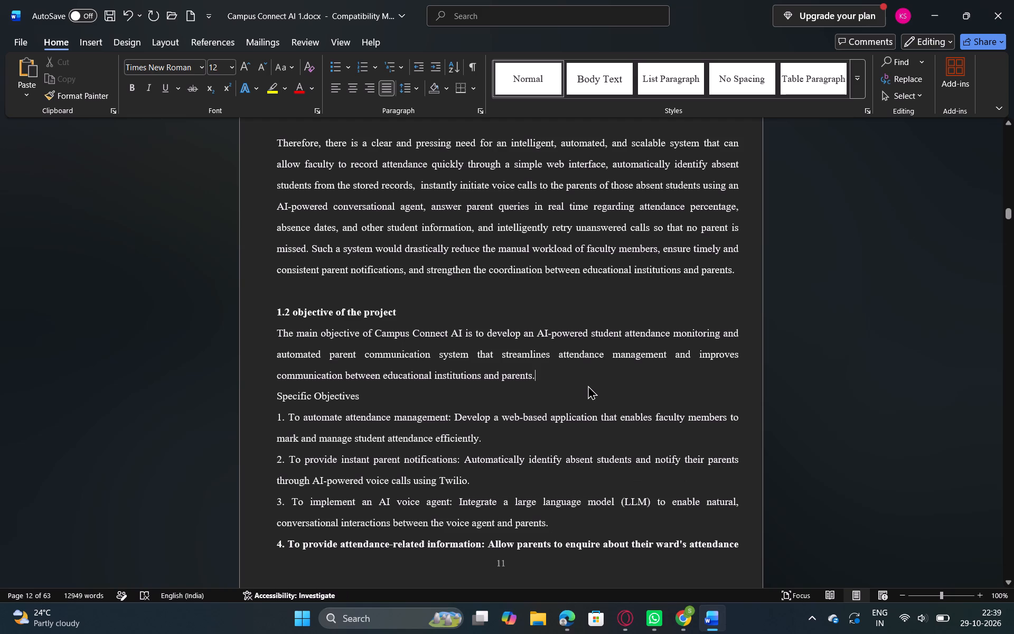
# Compare the formatting of the "1.2 objective of the project" heading with the "1.1 Problem Definition" heading.
pyautogui.moveTo(275, 309); pyautogui.dragTo(407, 310)
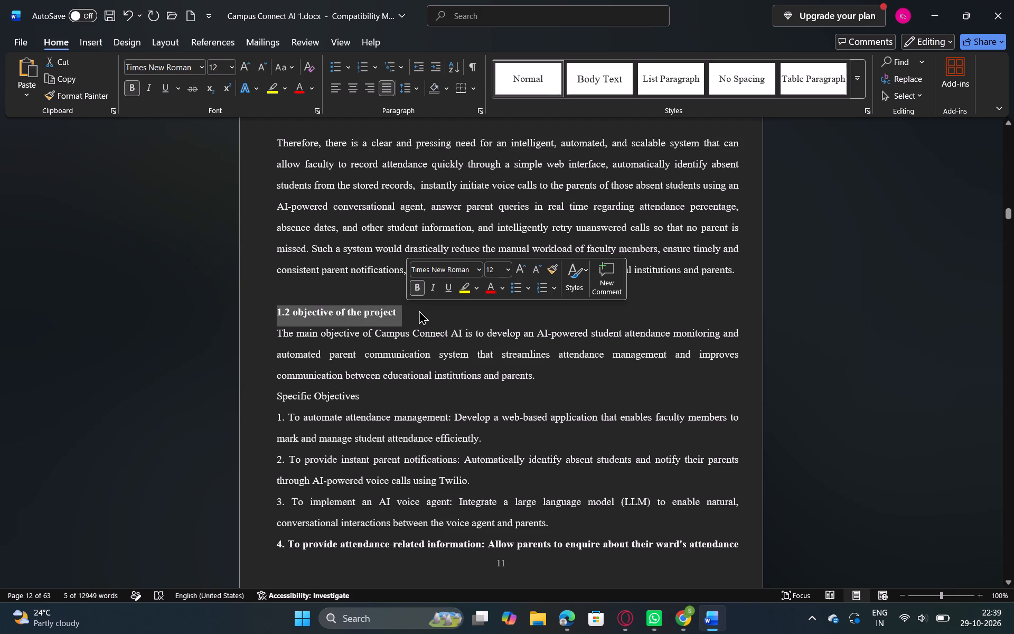
pyautogui.click(423, 310)
pyautogui.scroll(1, 423, 310)
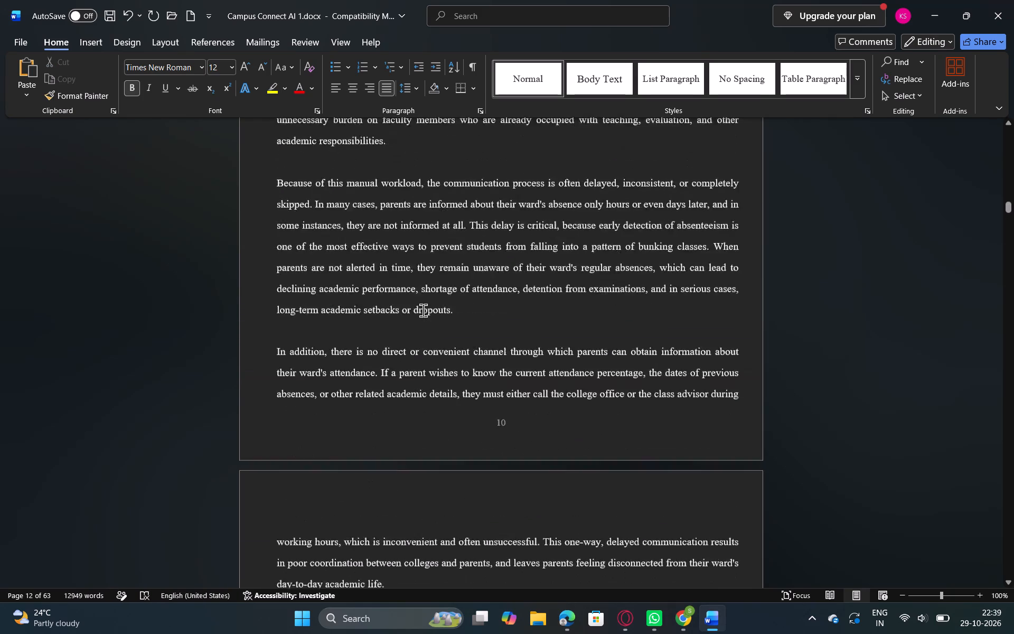
pyautogui.scroll(1, 423, 310)
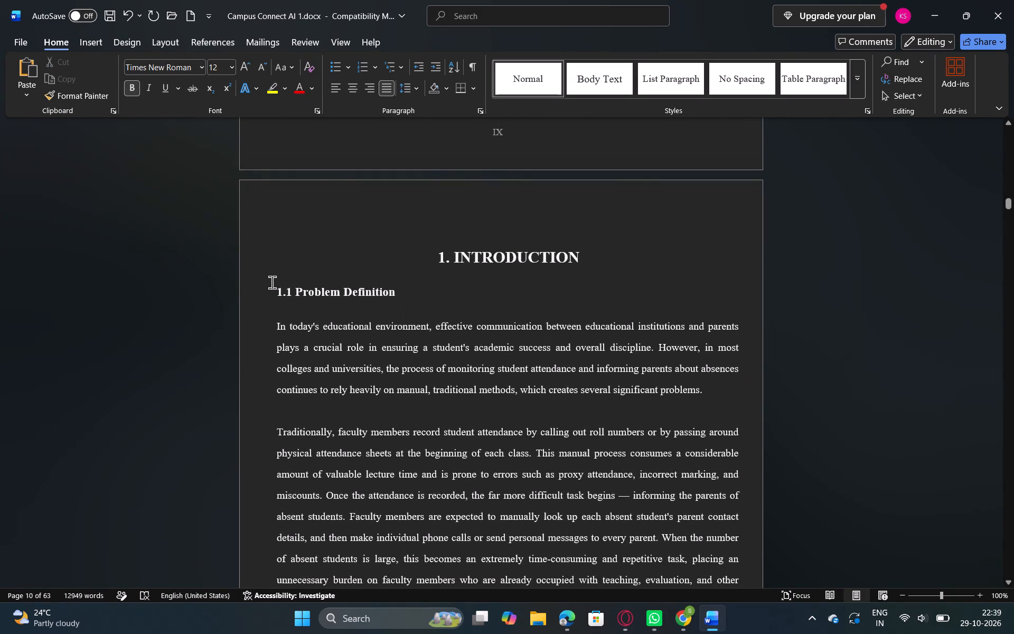
pyautogui.moveTo(274, 282); pyautogui.dragTo(385, 297)
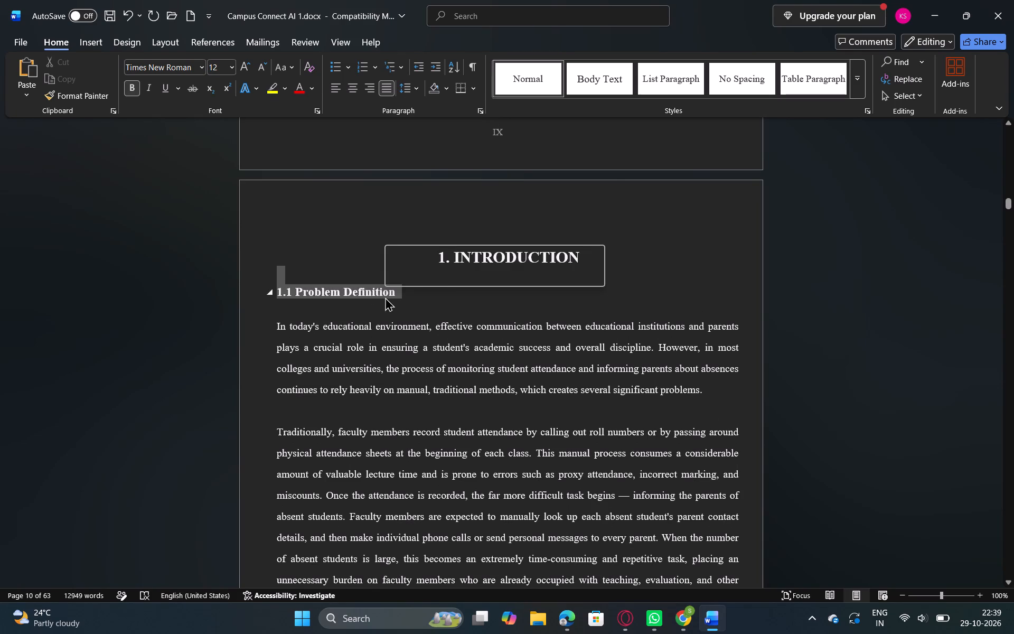
pyautogui.click(420, 302)
# Enlarge the "1.2 objective of the project" heading to 14 pt.
pyautogui.scroll(-1, 420, 302)
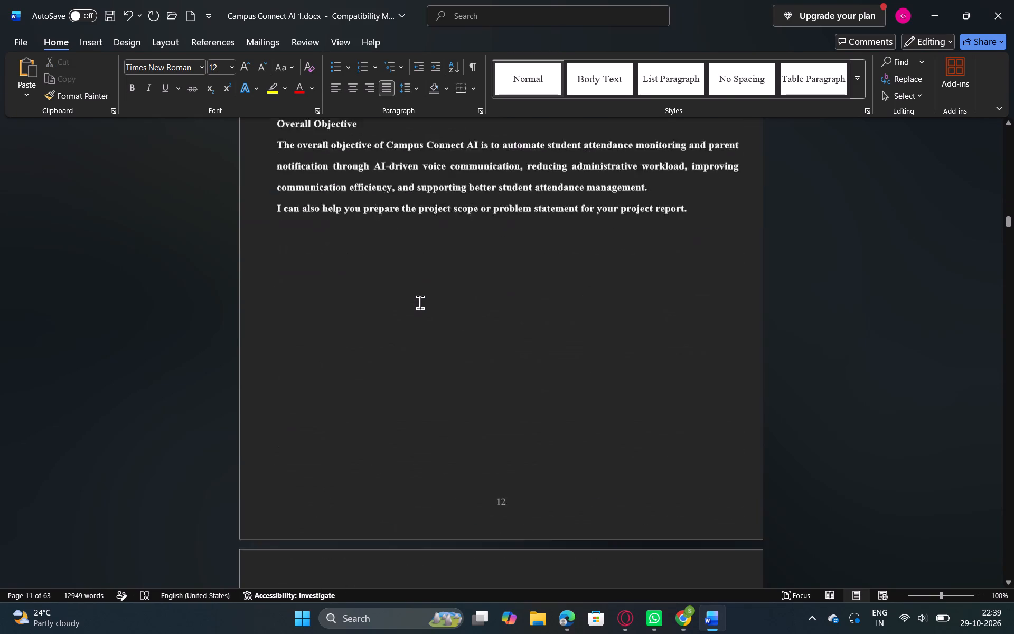
pyautogui.scroll(2, 420, 302)
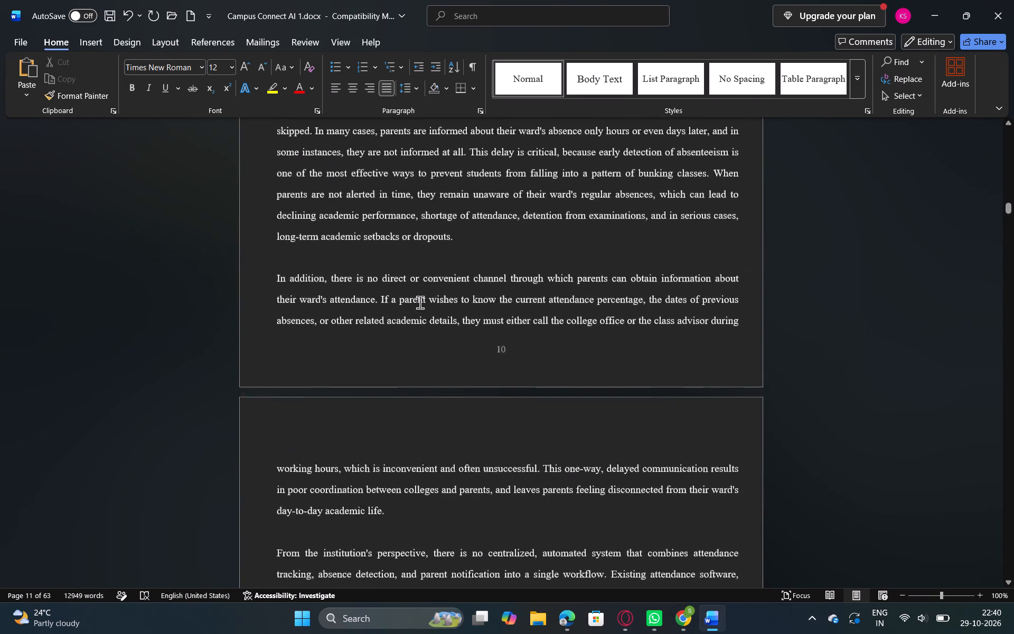
pyautogui.scroll(1, 420, 302)
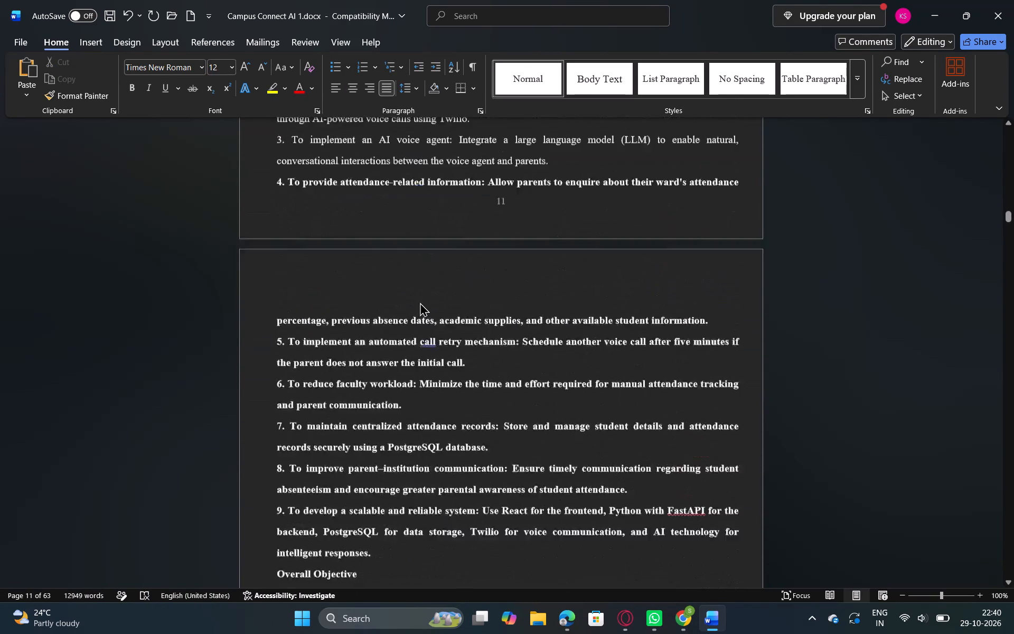
pyautogui.scroll(2, 420, 302)
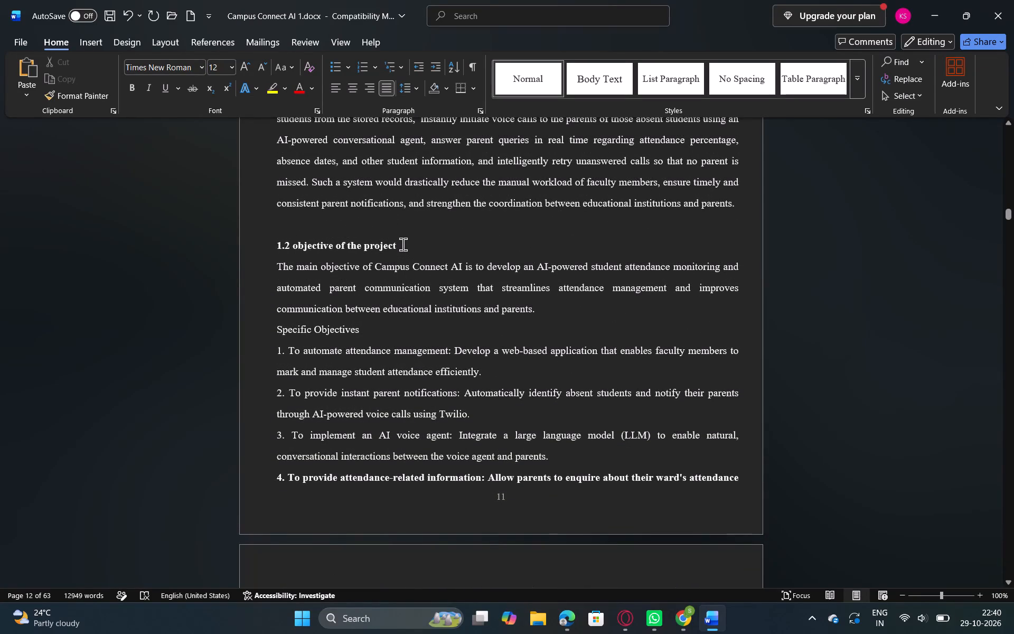
pyautogui.moveTo(403, 244); pyautogui.dragTo(281, 242)
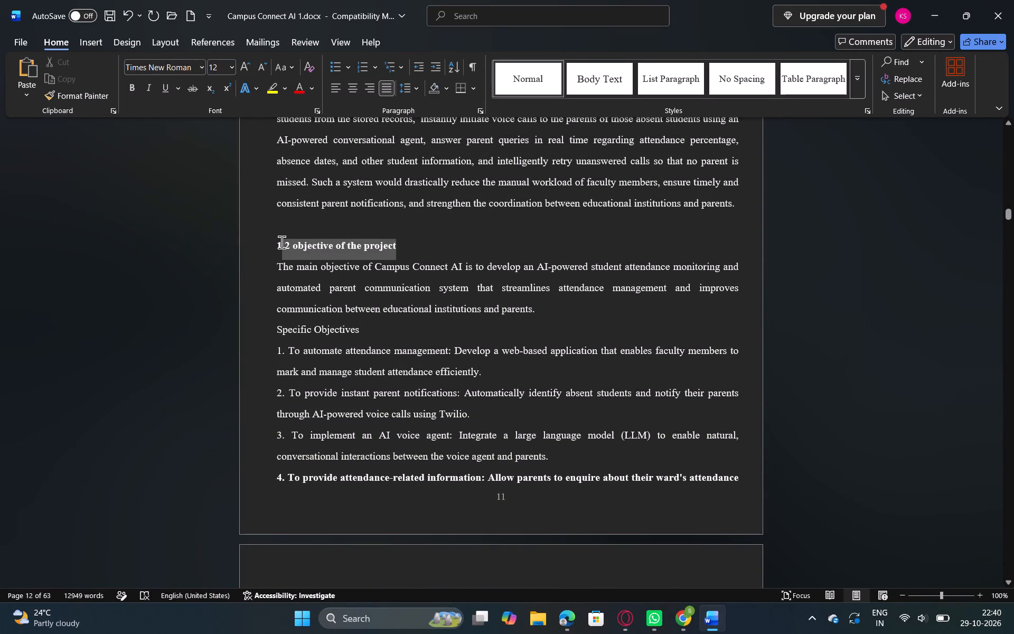
pyautogui.moveTo(281, 242); pyautogui.dragTo(275, 241)
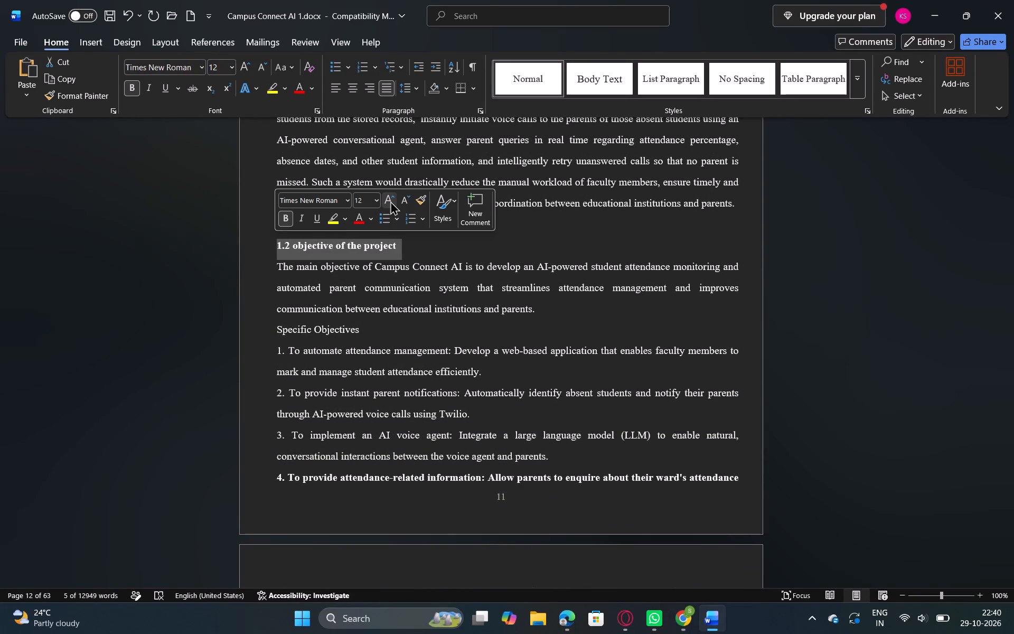
pyautogui.click(389, 199)
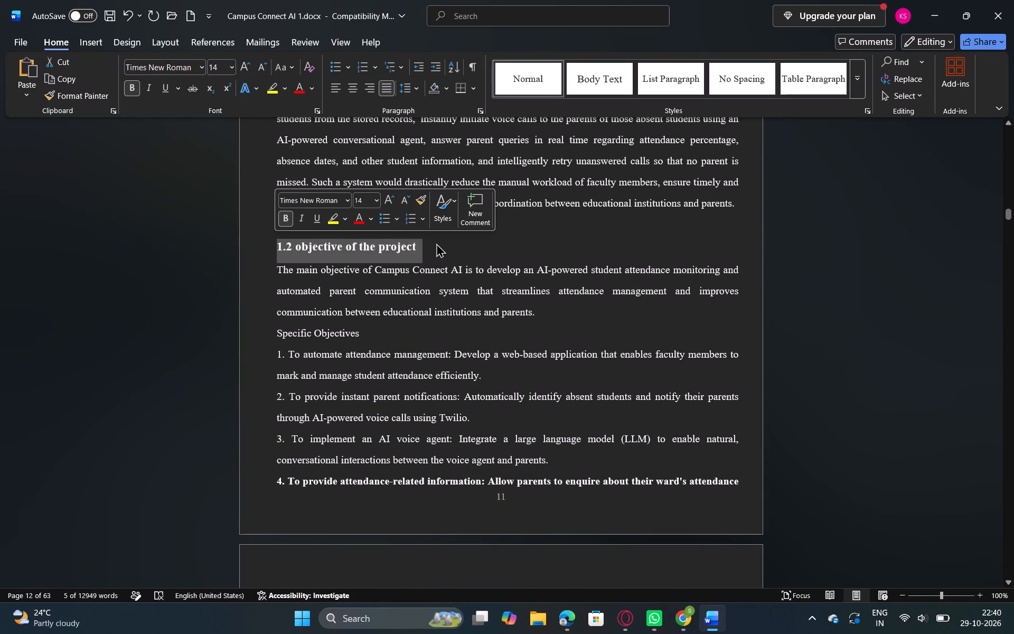
pyautogui.click(442, 246)
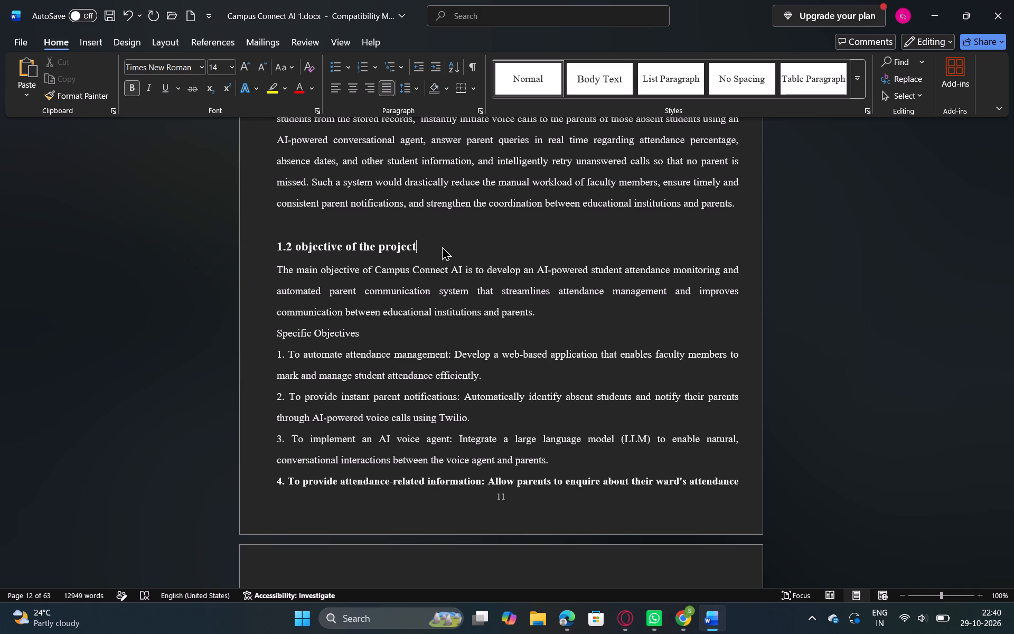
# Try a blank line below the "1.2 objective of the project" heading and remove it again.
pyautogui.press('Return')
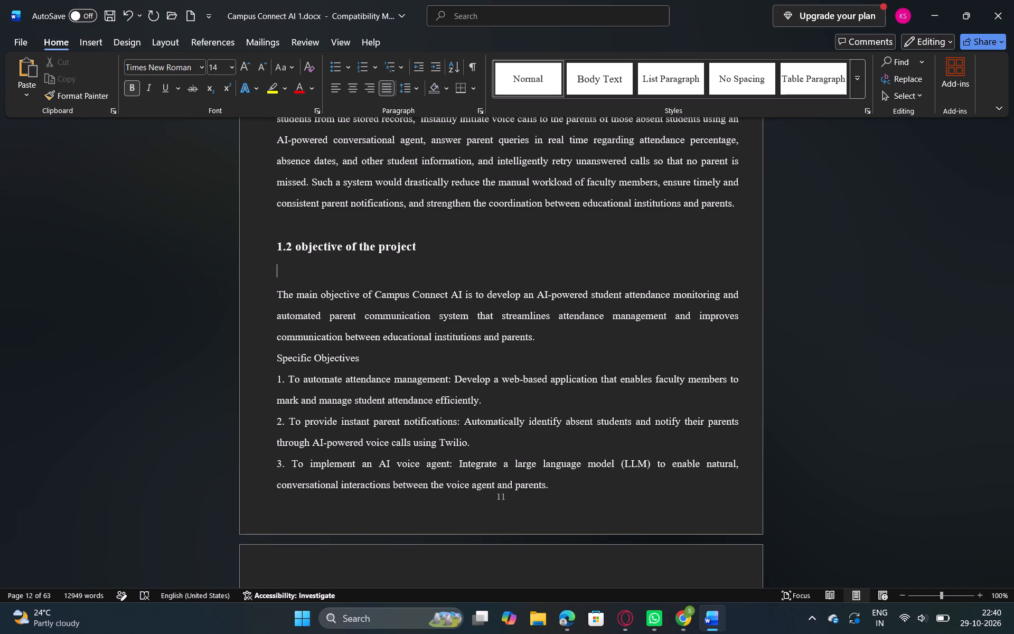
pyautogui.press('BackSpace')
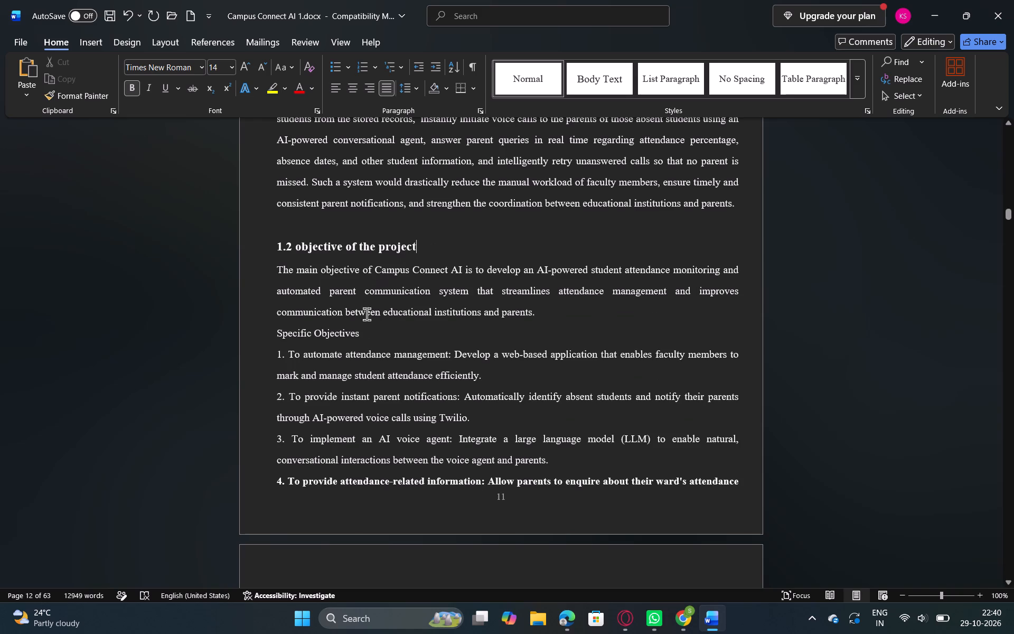
# Remove bold from objectives 4 through 9, including the part of objective 4 that continues on the following page.
pyautogui.scroll(-1, 352, 341)
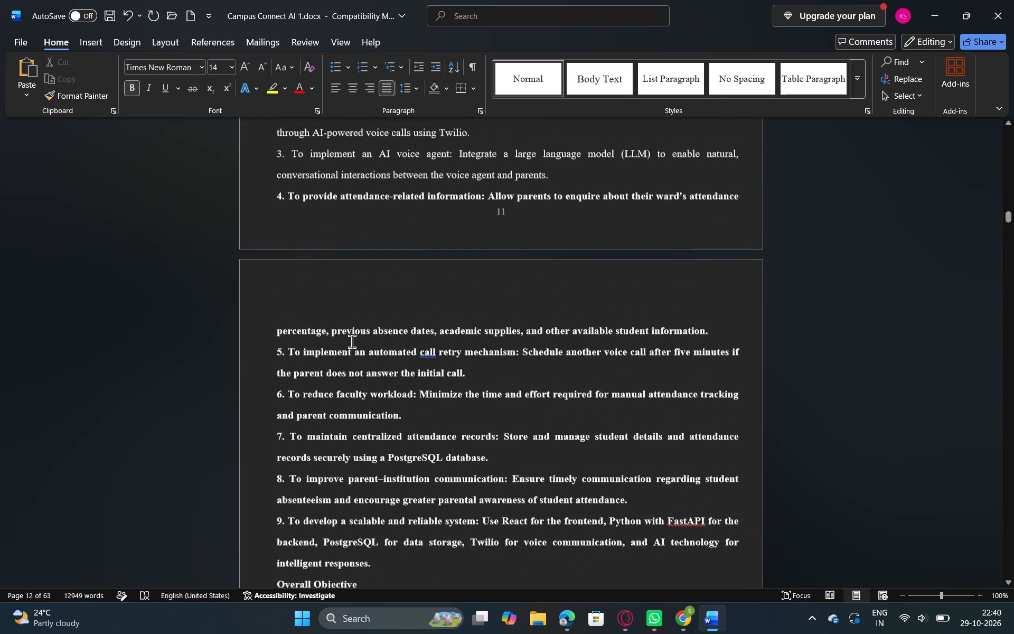
pyautogui.moveTo(274, 197); pyautogui.dragTo(443, 204)
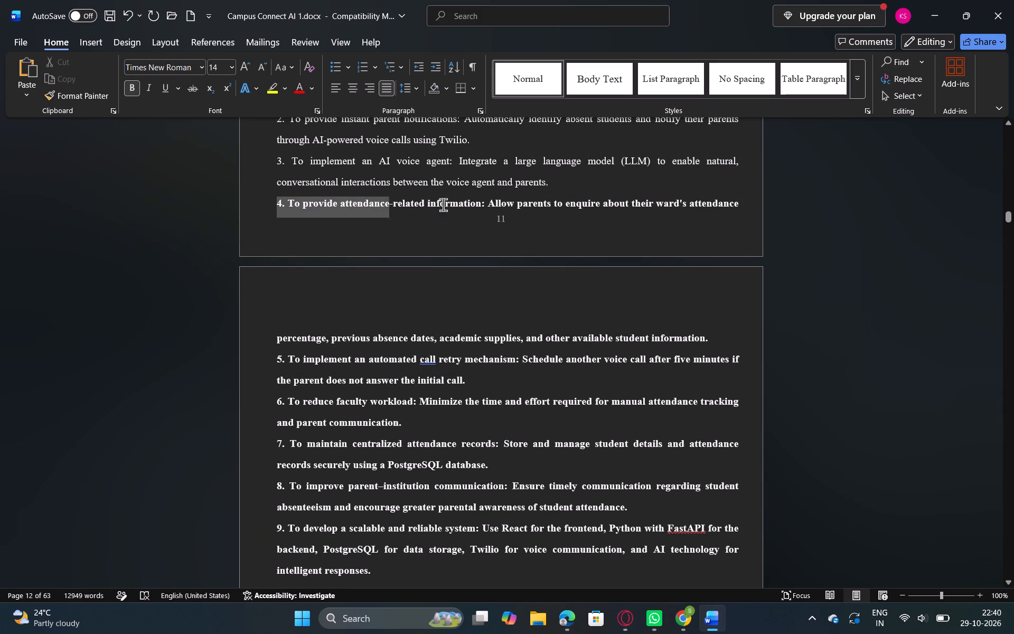
pyautogui.moveTo(443, 204); pyautogui.dragTo(740, 201)
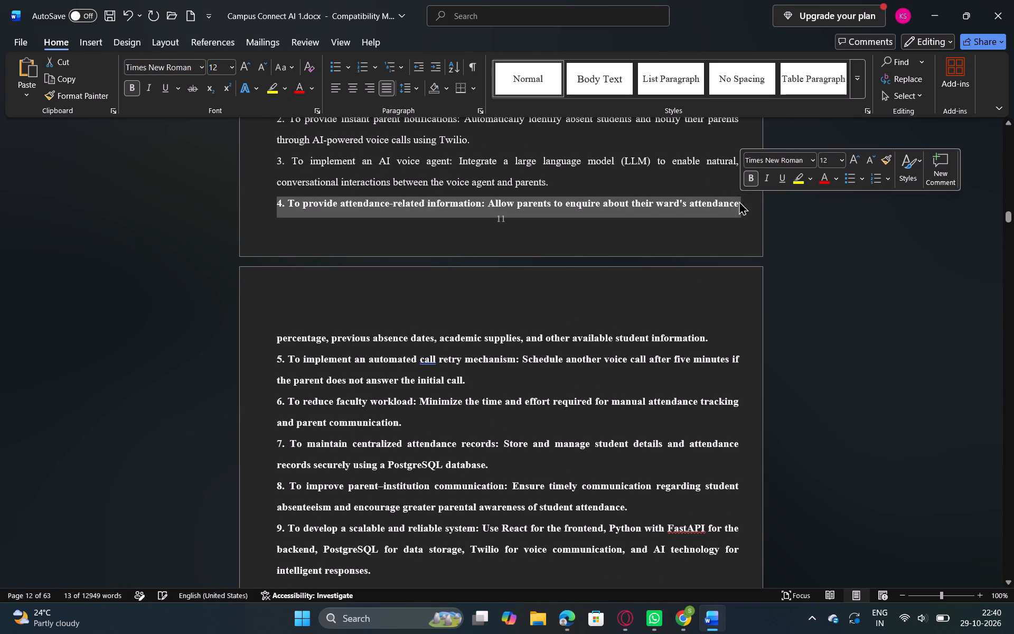
pyautogui.click(752, 179)
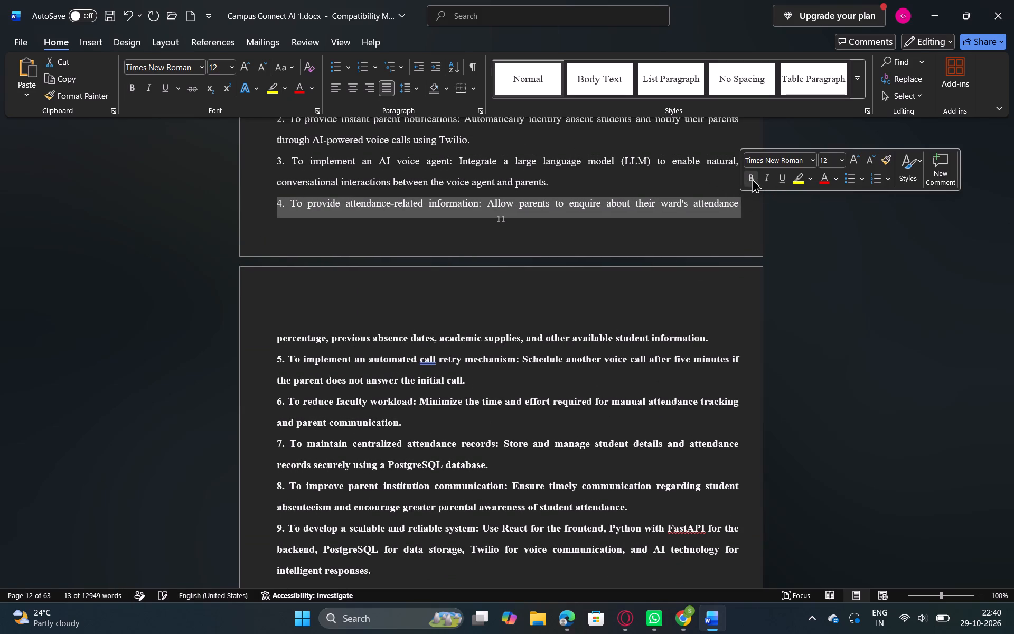
pyautogui.click(676, 222)
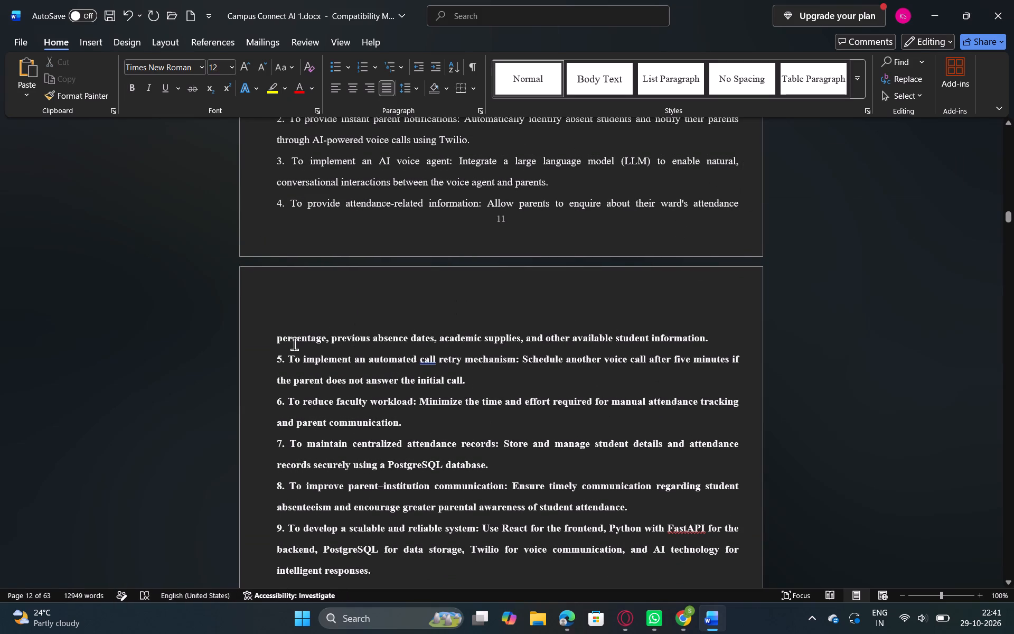
pyautogui.moveTo(274, 341); pyautogui.dragTo(501, 571)
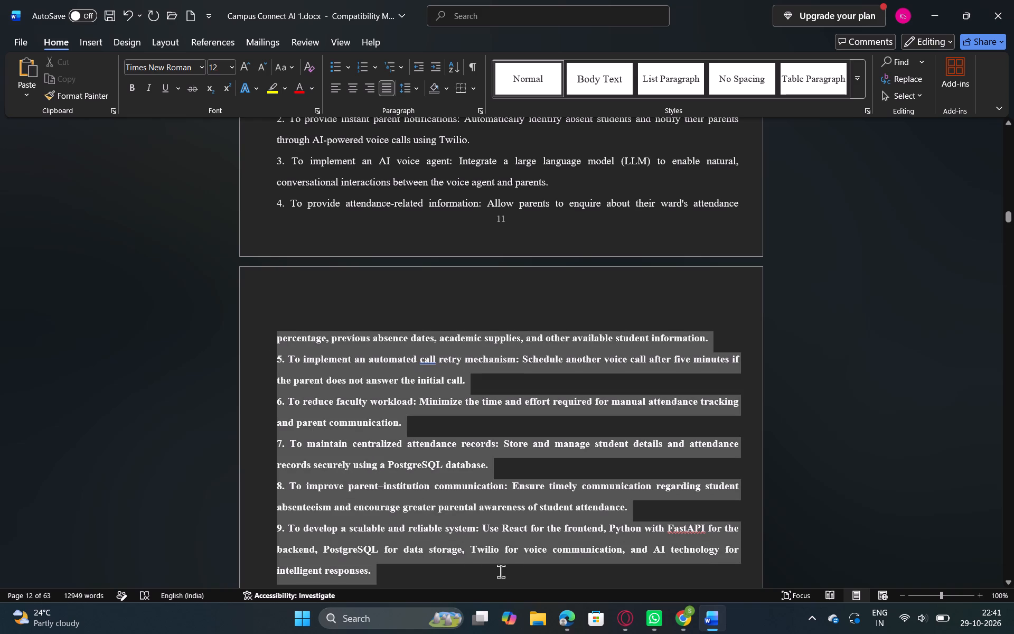
pyautogui.moveTo(501, 571); pyautogui.dragTo(502, 573)
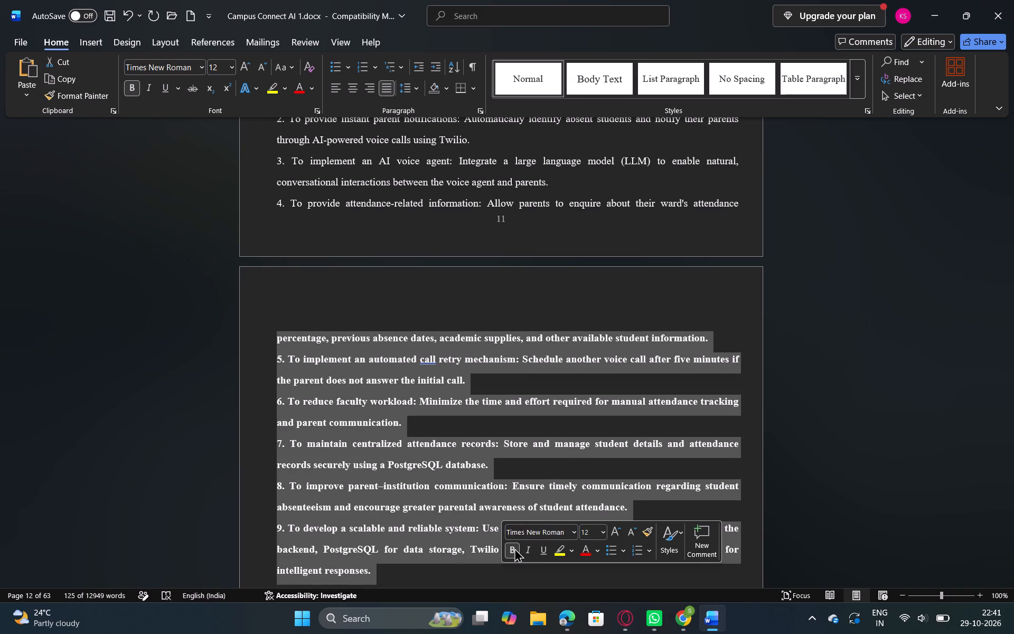
pyautogui.click(514, 548)
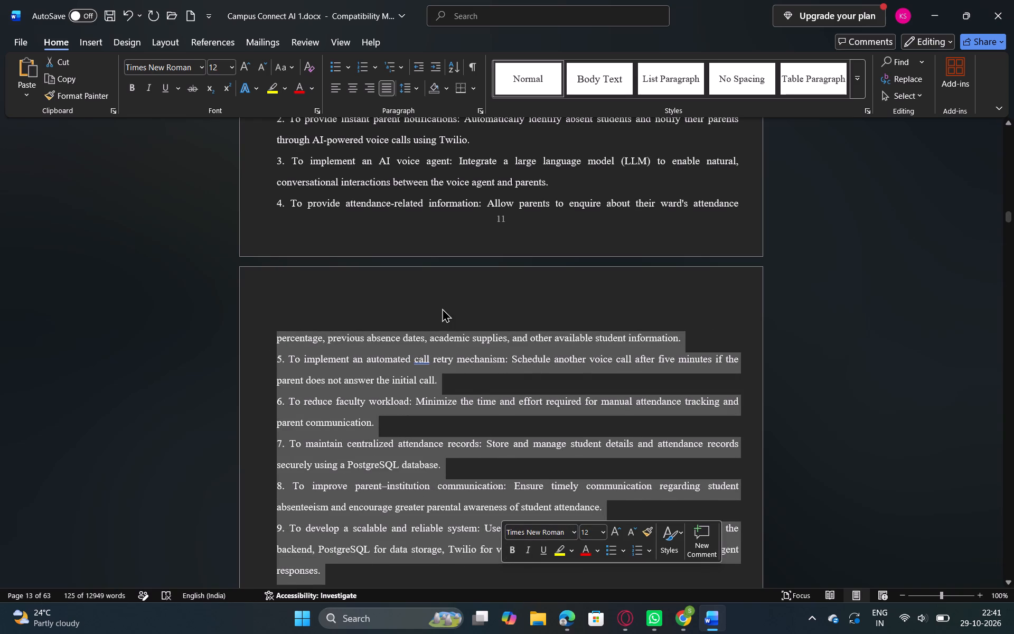
pyautogui.click(442, 308)
# Delete the "Overall Objective" subheading that follows objective 9.
pyautogui.scroll(-1, 442, 308)
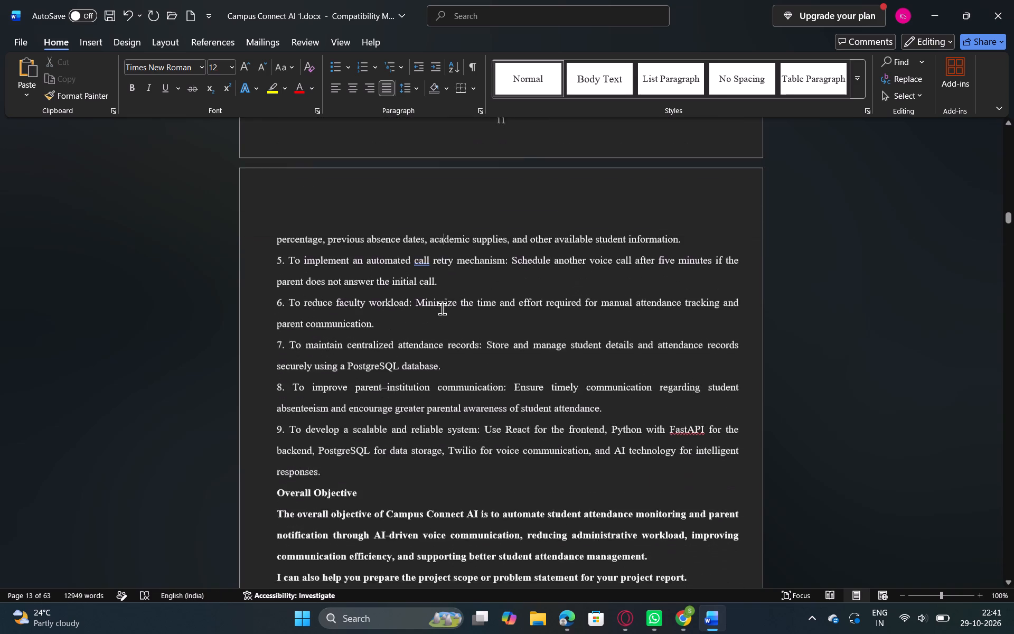
pyautogui.scroll(-2, 442, 308)
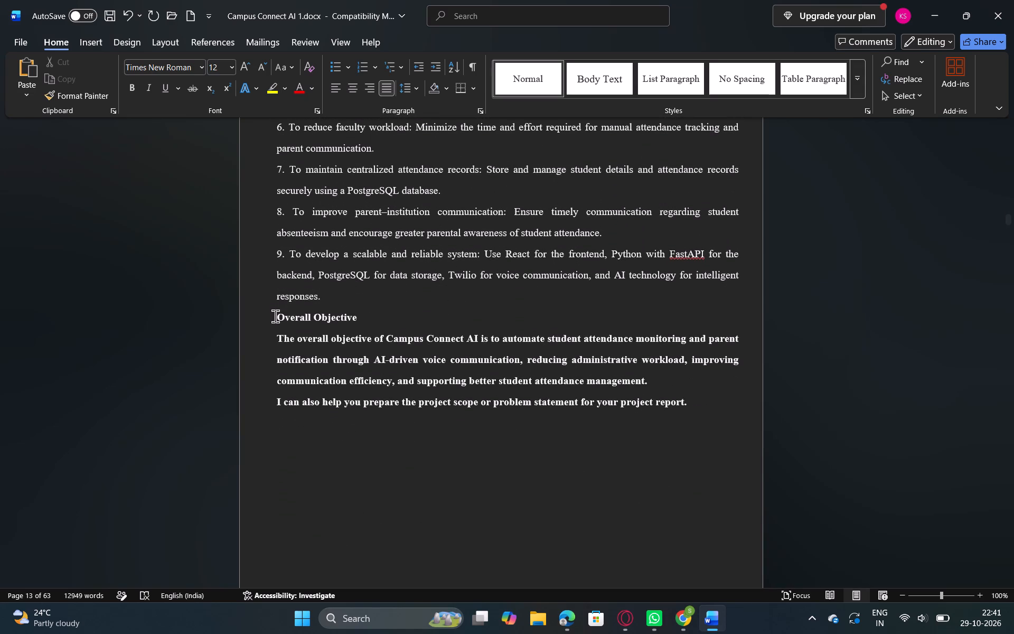
pyautogui.click(275, 316)
pyautogui.moveTo(275, 316); pyautogui.dragTo(352, 319)
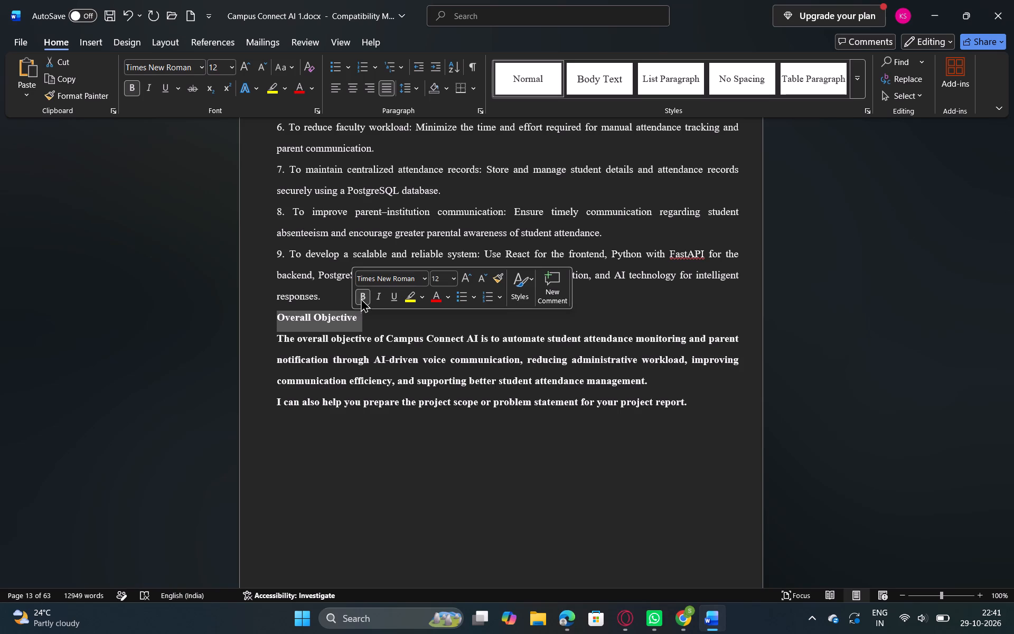
pyautogui.click(361, 297)
pyautogui.press('BackSpace')
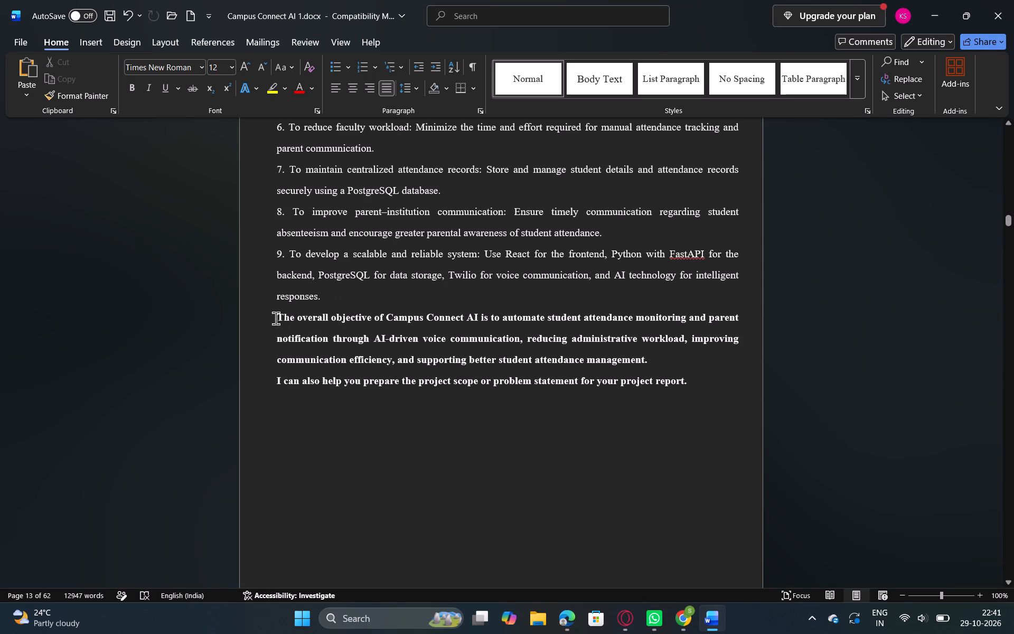
# Remove bold from the closing overall-objective paragraph and the "I can also help you prepare…" line below it.
pyautogui.moveTo(276, 318); pyautogui.dragTo(691, 379)
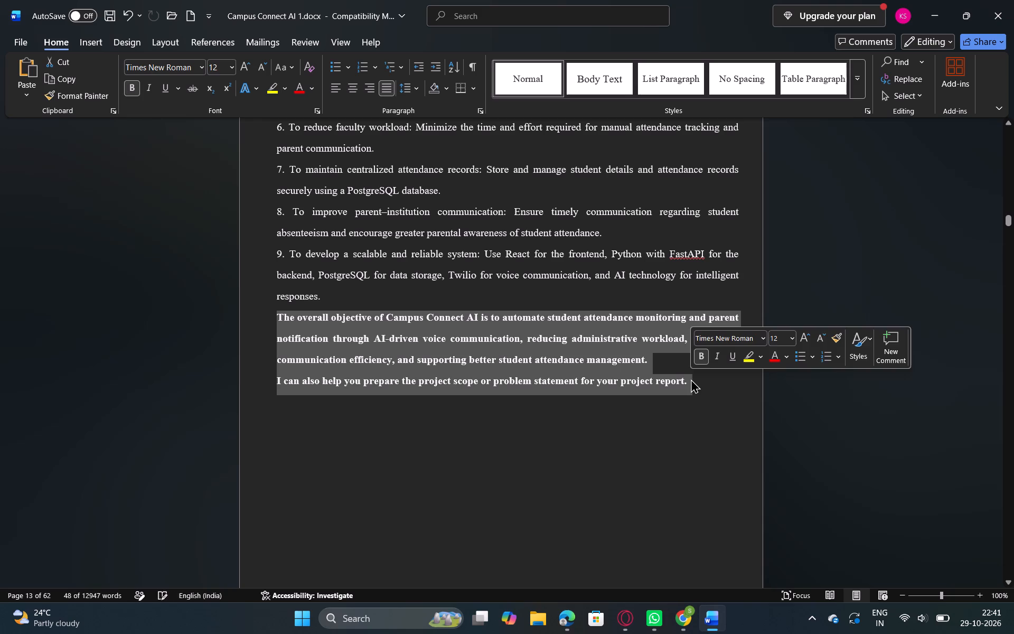
pyautogui.click(702, 357)
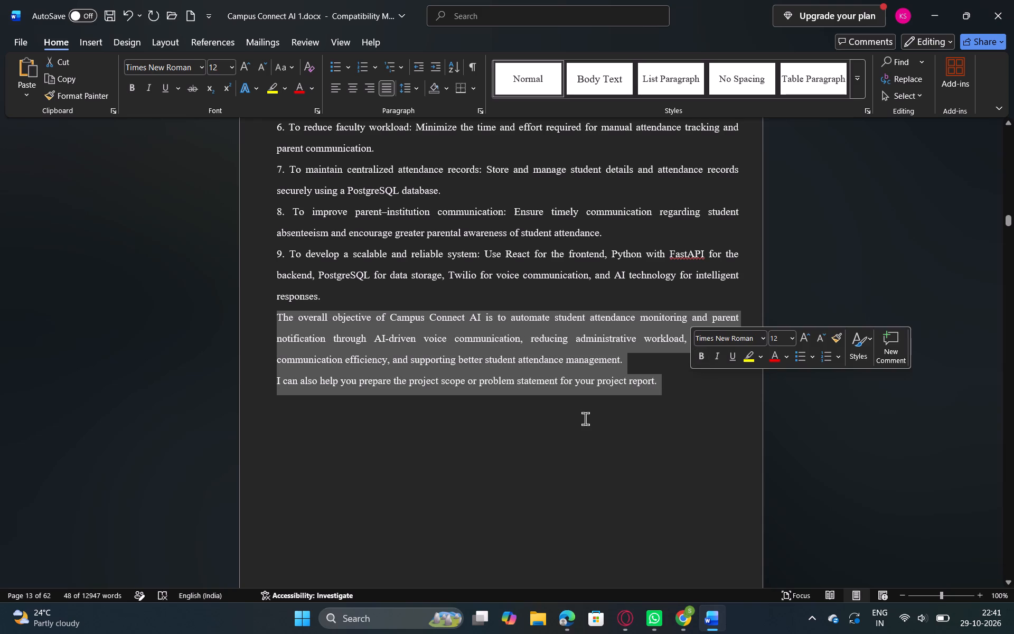
pyautogui.click(585, 418)
# Delete the numeral 1 in front of "To automate attendance management" under Specific Objectives.
pyautogui.scroll(1, 585, 418)
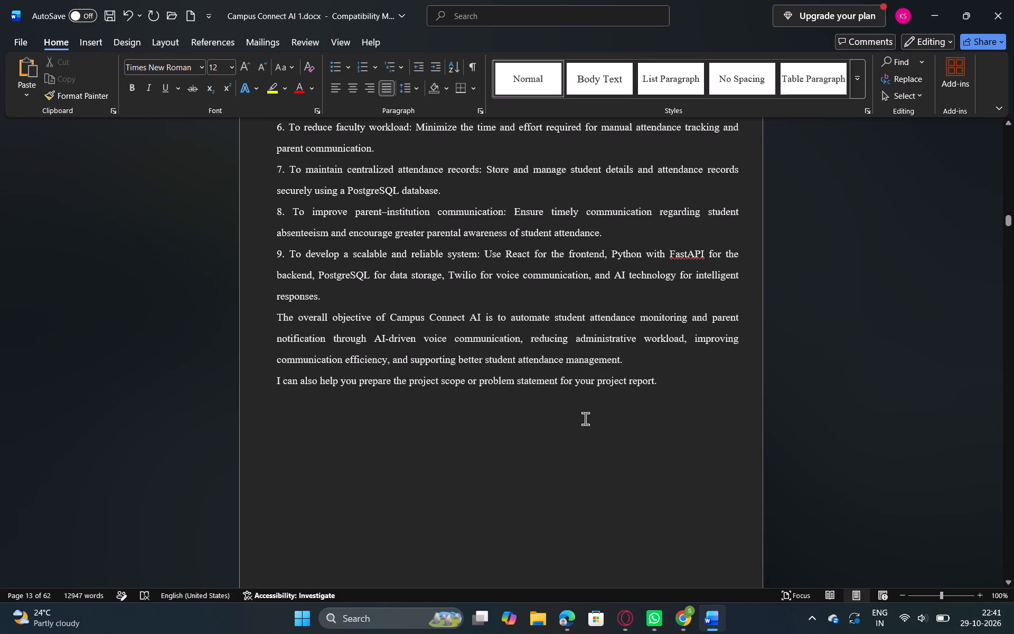
pyautogui.scroll(2, 585, 418)
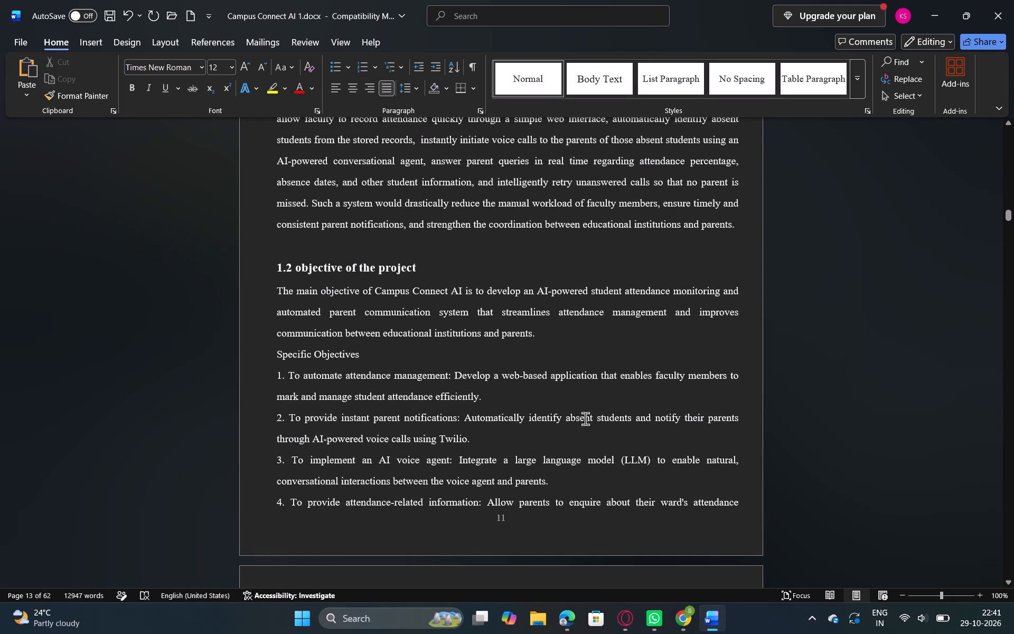
pyautogui.click(276, 374)
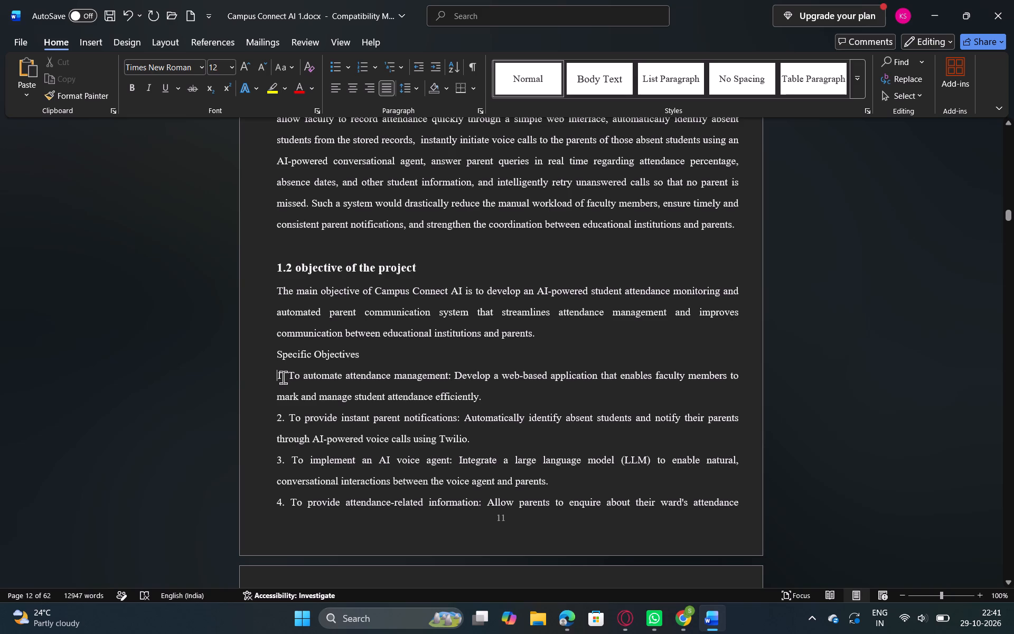
pyautogui.rightClick(280, 377)
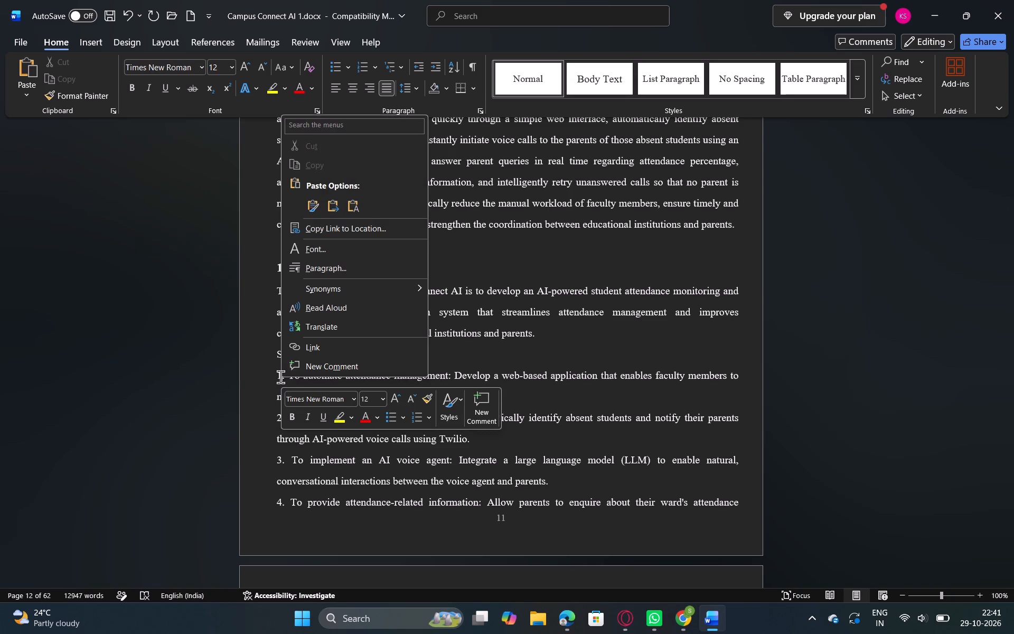
pyautogui.click(261, 375)
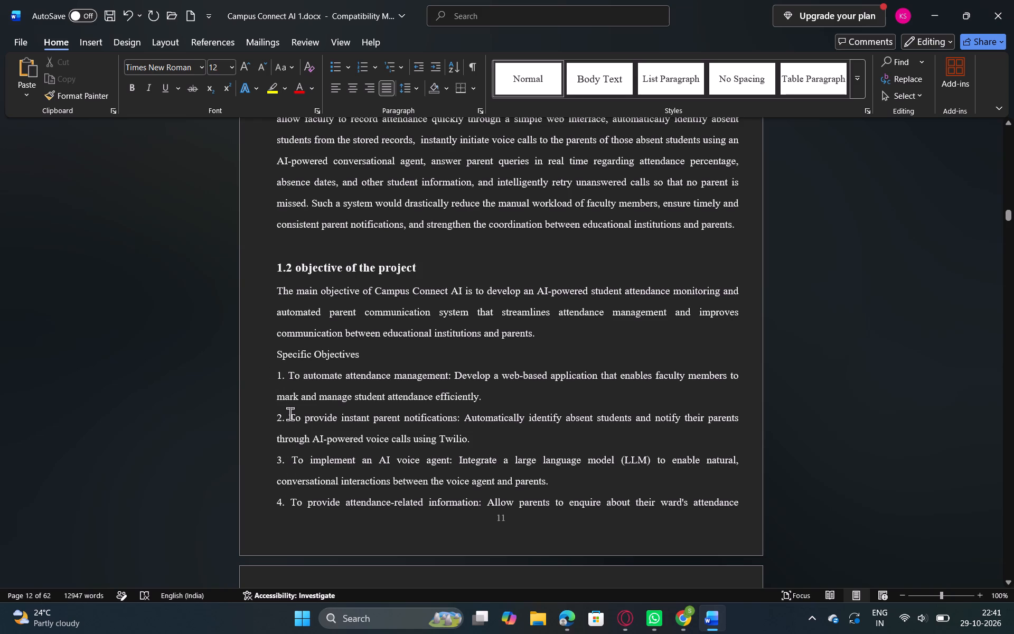
pyautogui.press('BackSpace')
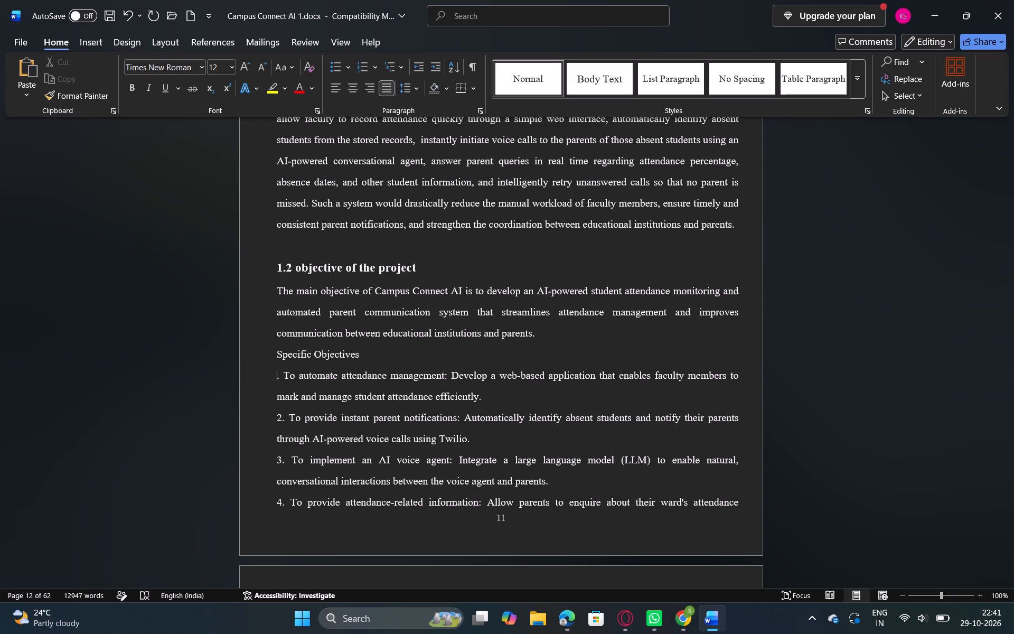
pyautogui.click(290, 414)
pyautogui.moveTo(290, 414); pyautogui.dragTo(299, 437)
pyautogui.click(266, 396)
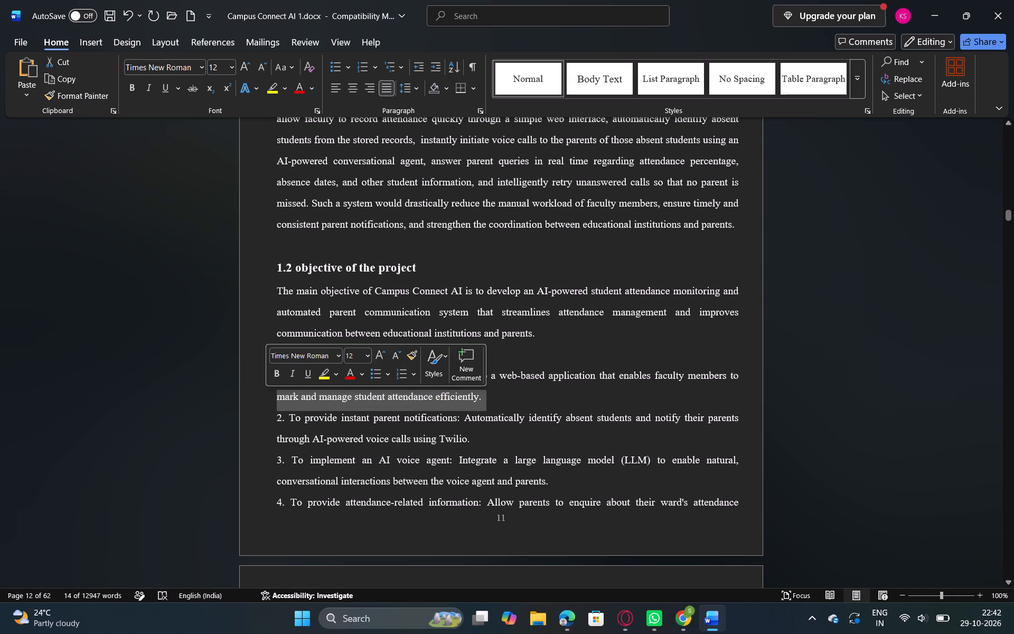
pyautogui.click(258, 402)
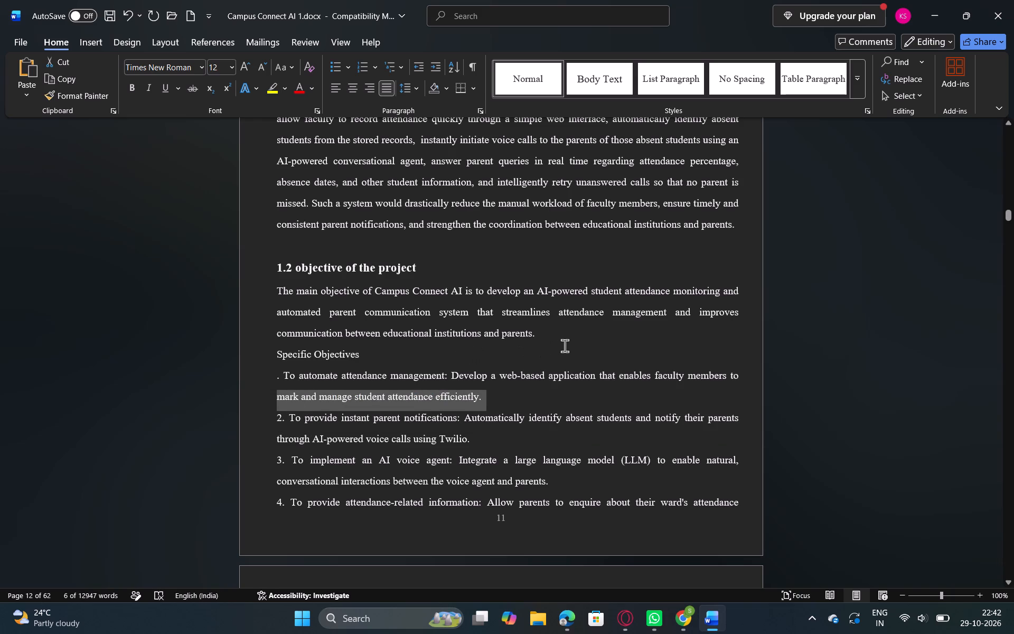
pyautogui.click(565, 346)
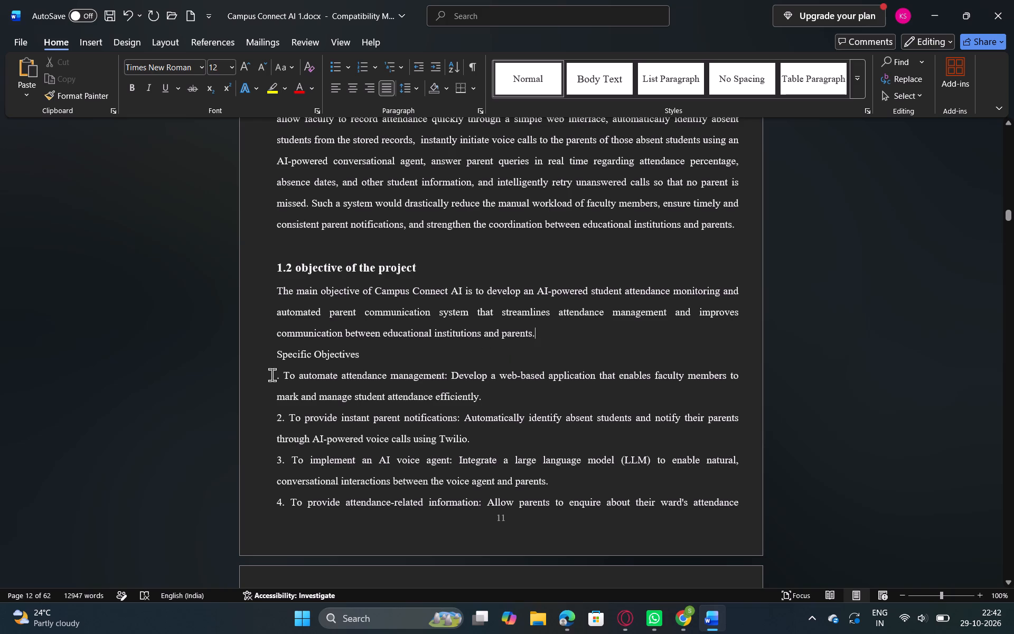
# Turn the first four specific objectives into a bulleted list.
pyautogui.moveTo(272, 375); pyautogui.dragTo(744, 501)
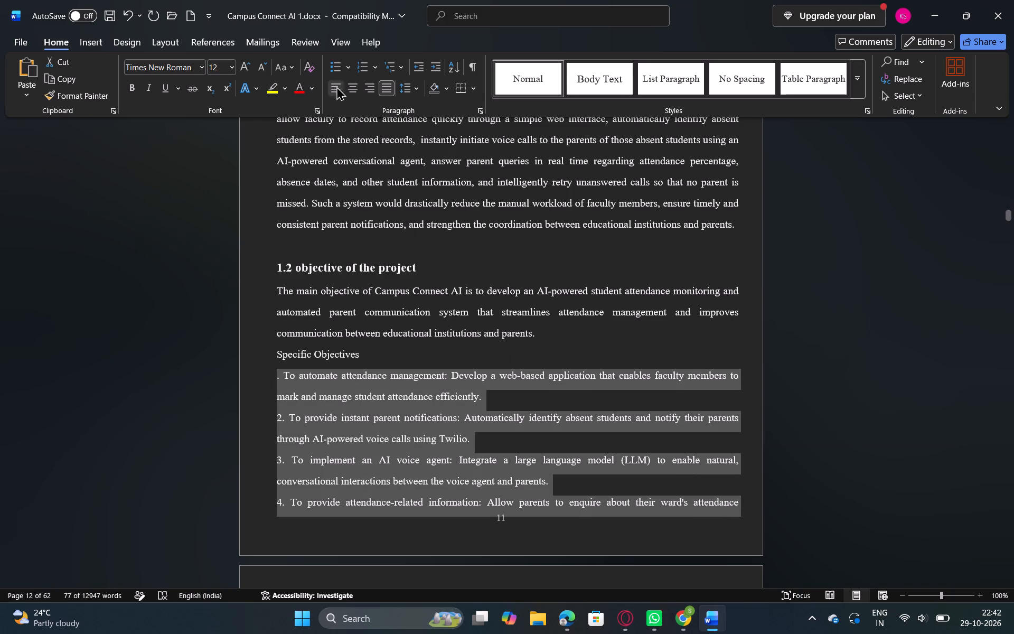
pyautogui.click(335, 71)
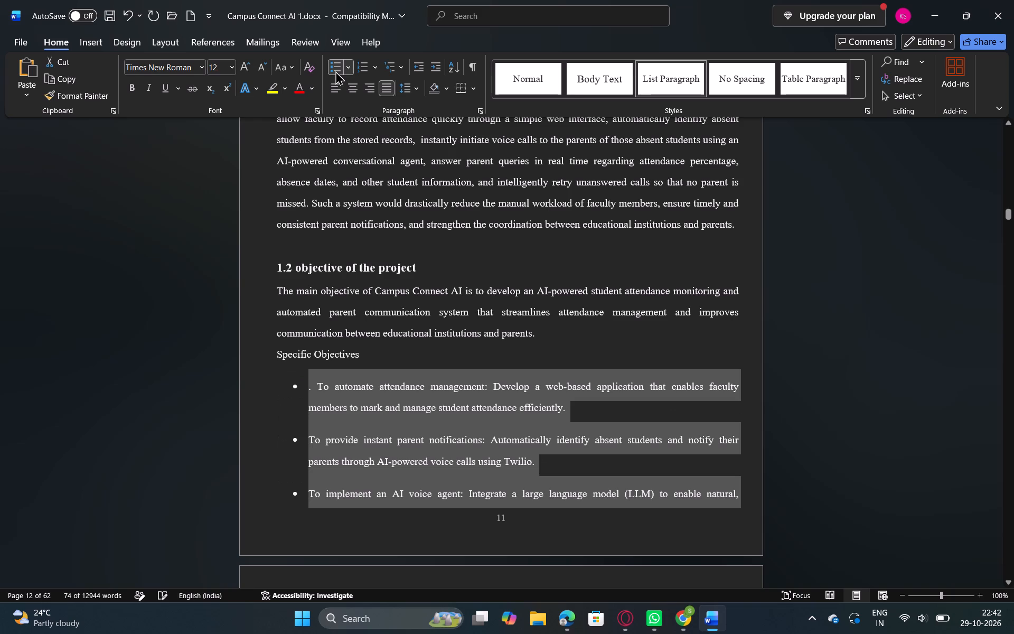
pyautogui.click(398, 349)
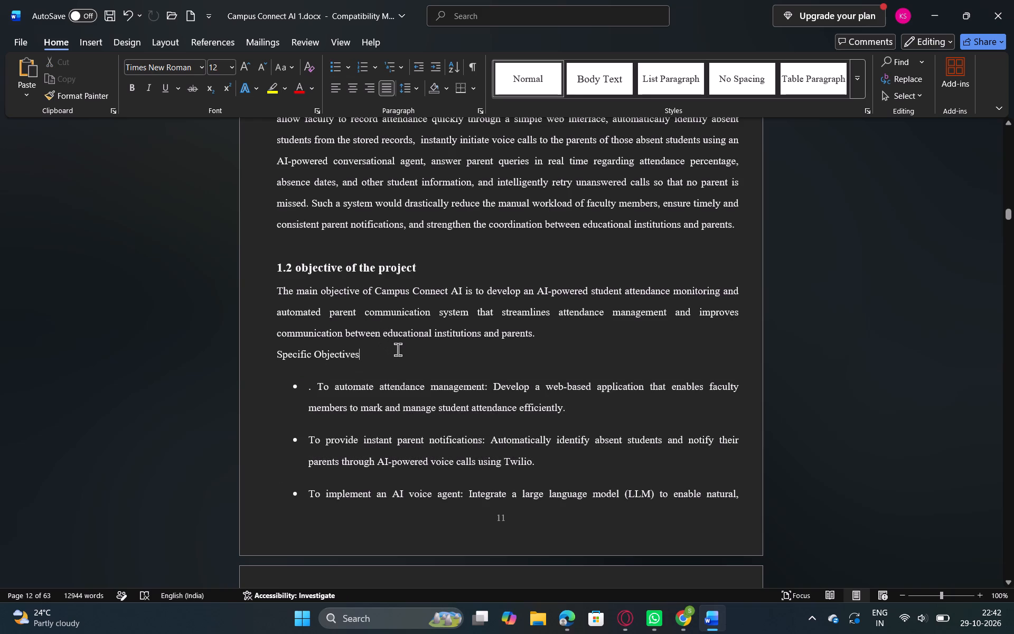
# Delete the leftover period at the start of the first bulleted objective.
pyautogui.click(315, 387)
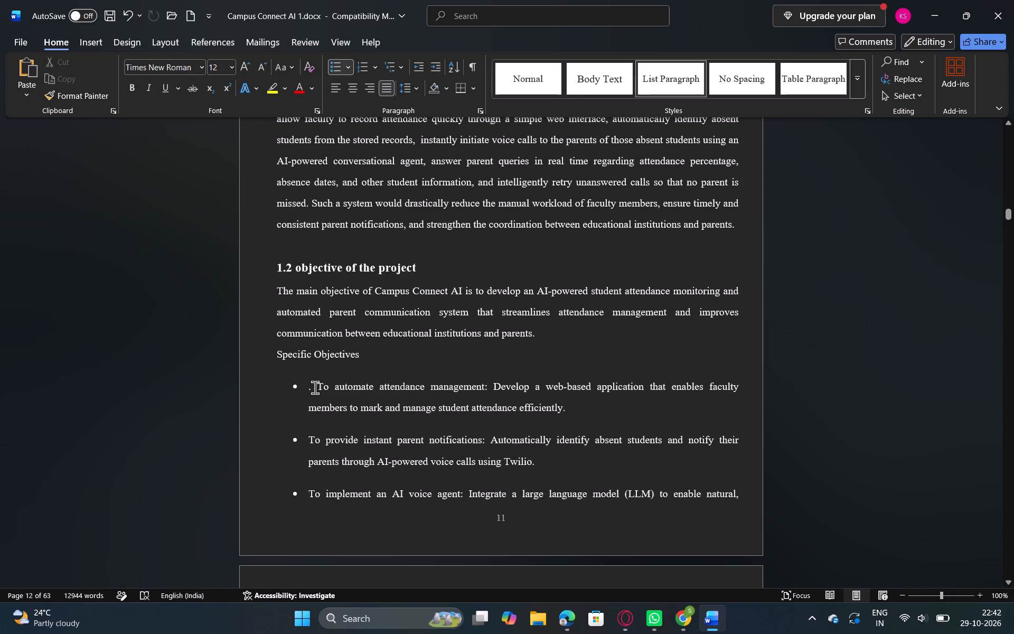
pyautogui.press('Left')
pyautogui.press('BackSpace')
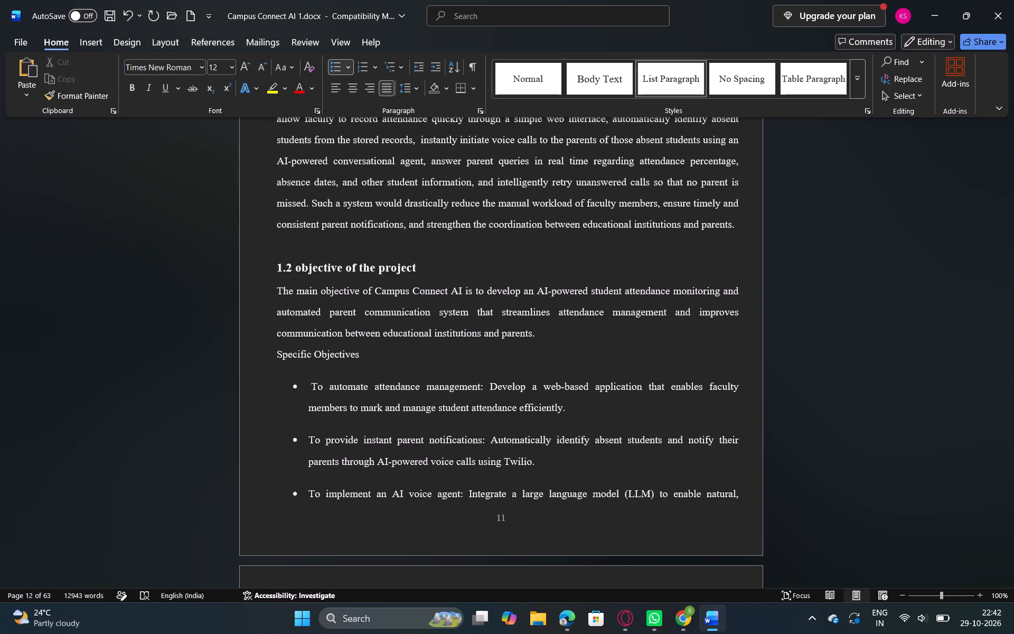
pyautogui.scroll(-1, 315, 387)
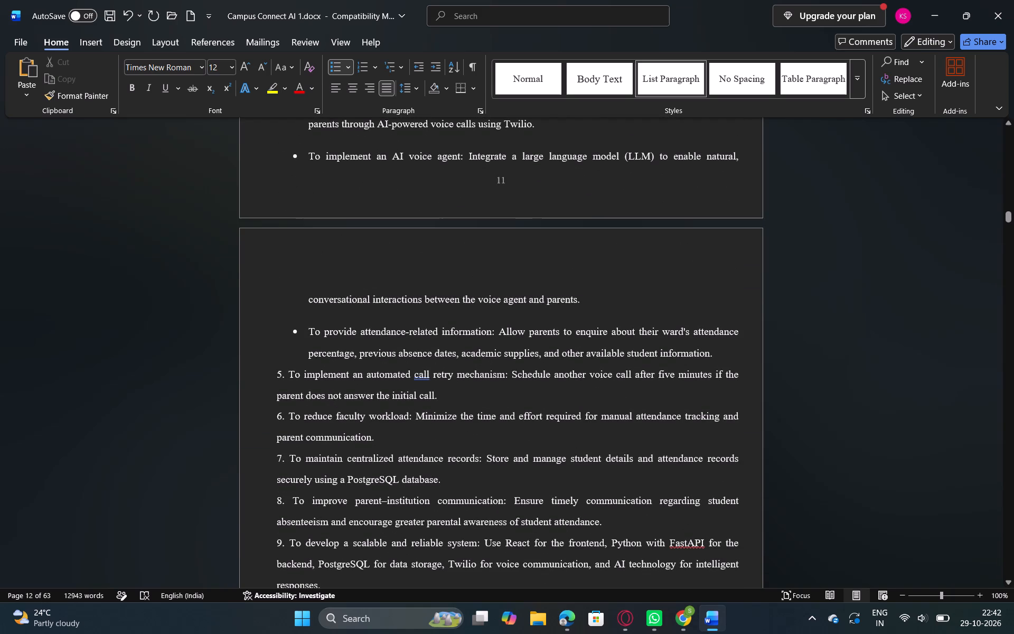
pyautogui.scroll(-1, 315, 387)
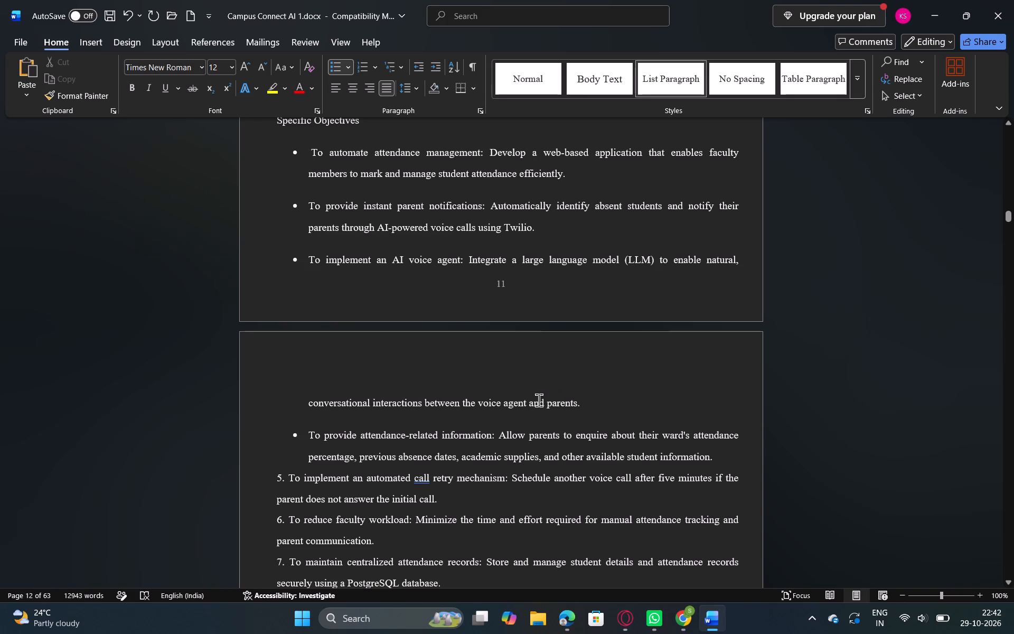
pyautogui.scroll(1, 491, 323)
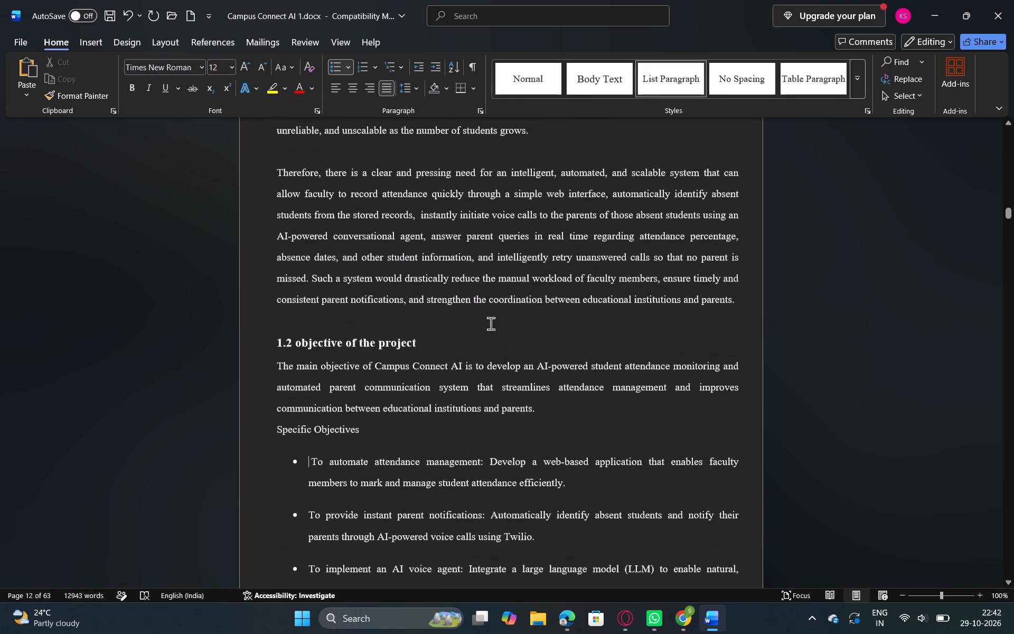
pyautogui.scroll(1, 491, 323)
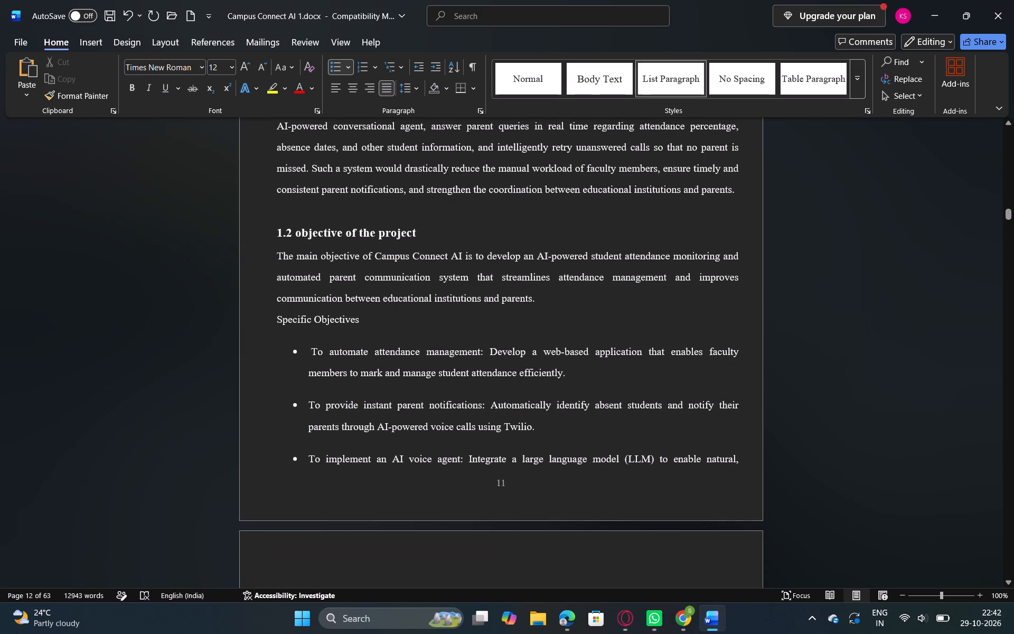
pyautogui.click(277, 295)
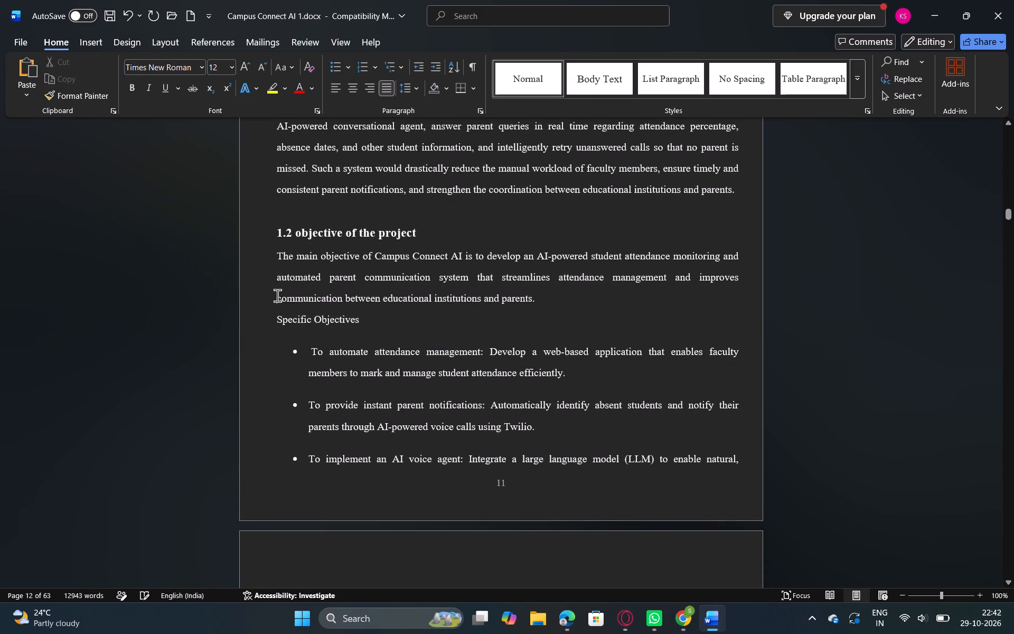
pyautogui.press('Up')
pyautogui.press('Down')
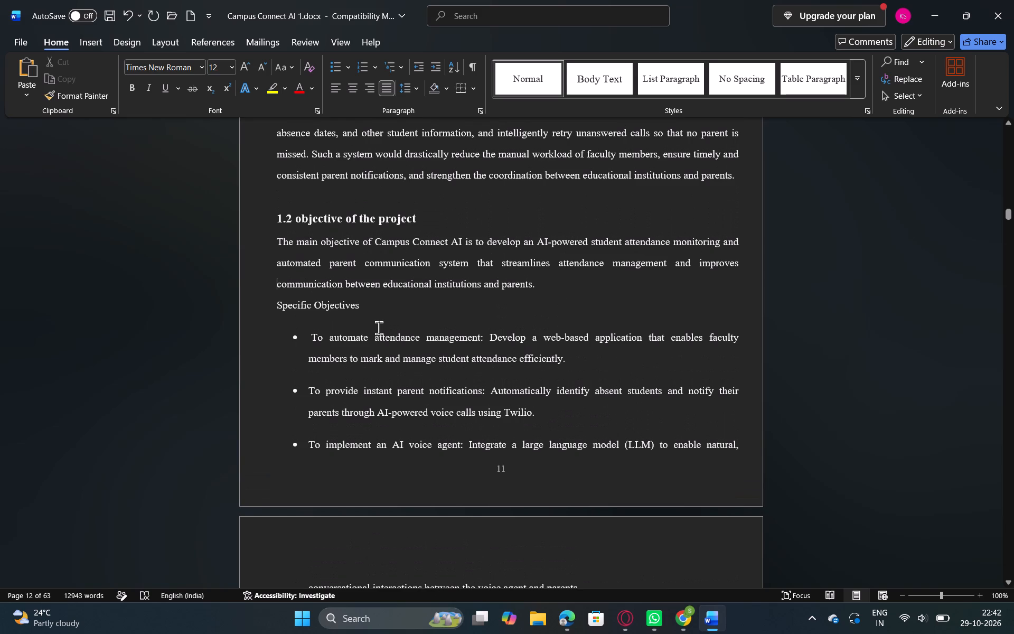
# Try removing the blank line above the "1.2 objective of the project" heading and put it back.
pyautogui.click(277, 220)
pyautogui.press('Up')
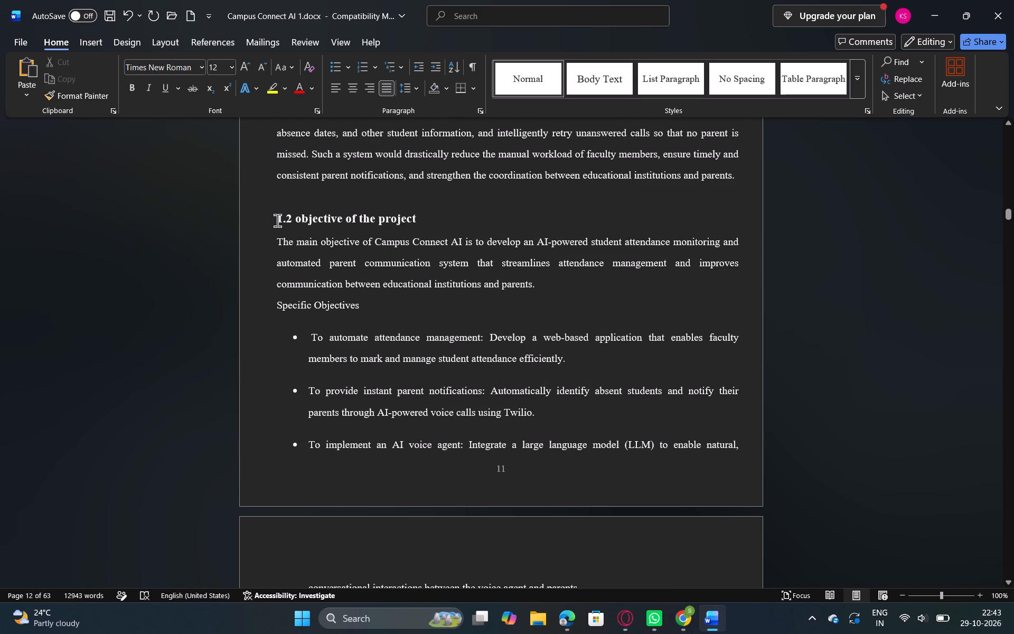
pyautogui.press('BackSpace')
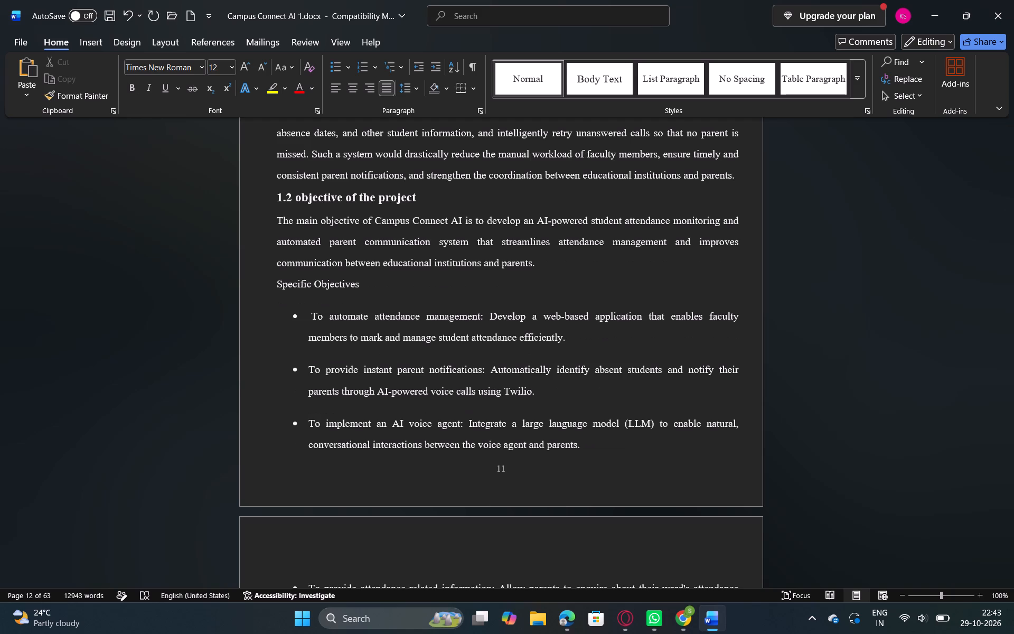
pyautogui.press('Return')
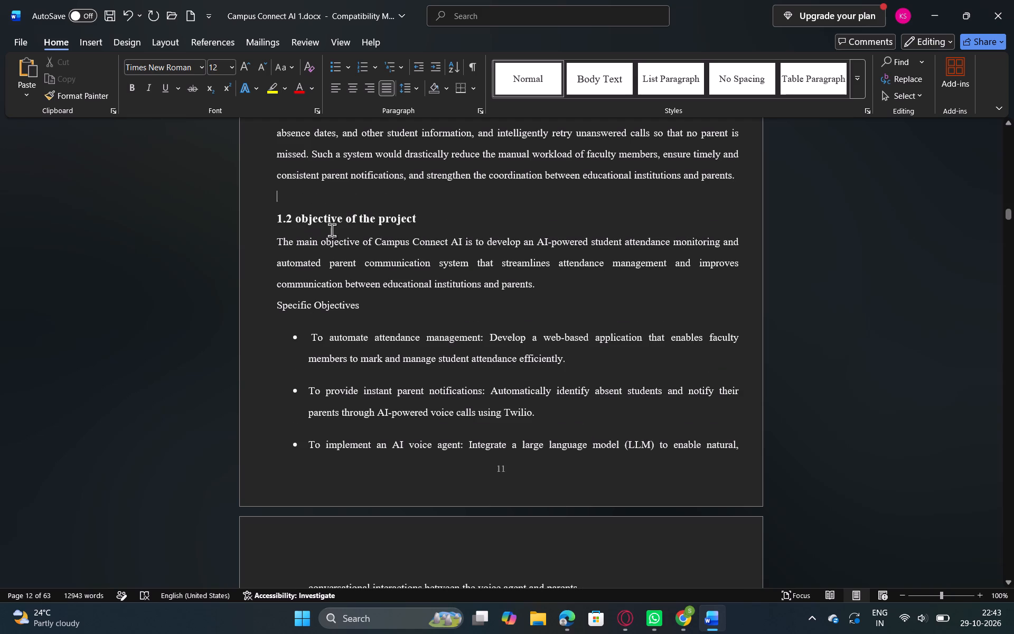
# Insert a blank line between the "1.2 objective of the project" heading and its first paragraph.
pyautogui.click(418, 218)
pyautogui.press('Return')
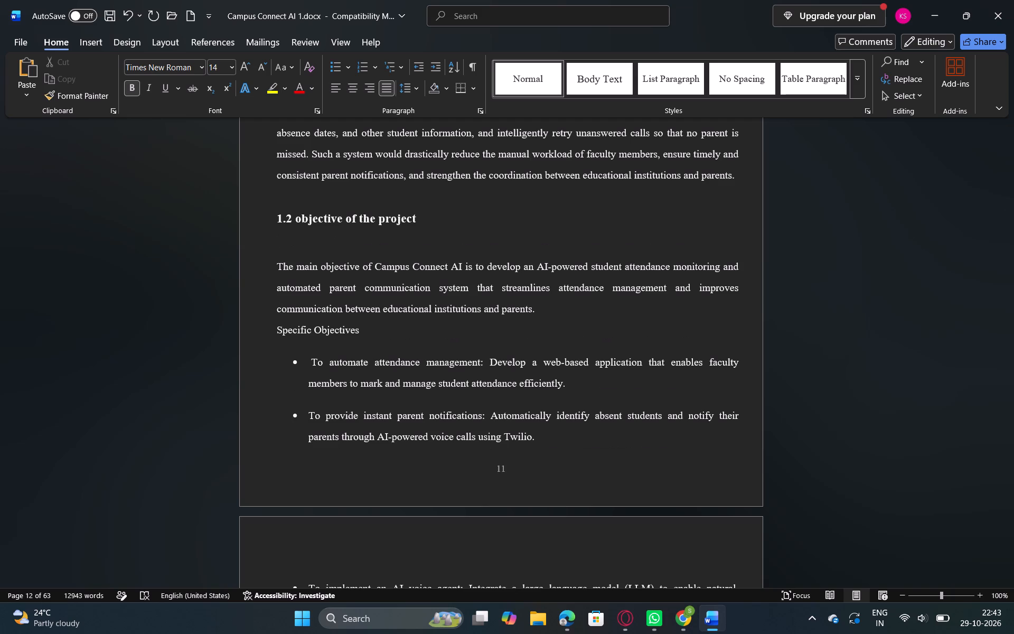
pyautogui.press('Down')
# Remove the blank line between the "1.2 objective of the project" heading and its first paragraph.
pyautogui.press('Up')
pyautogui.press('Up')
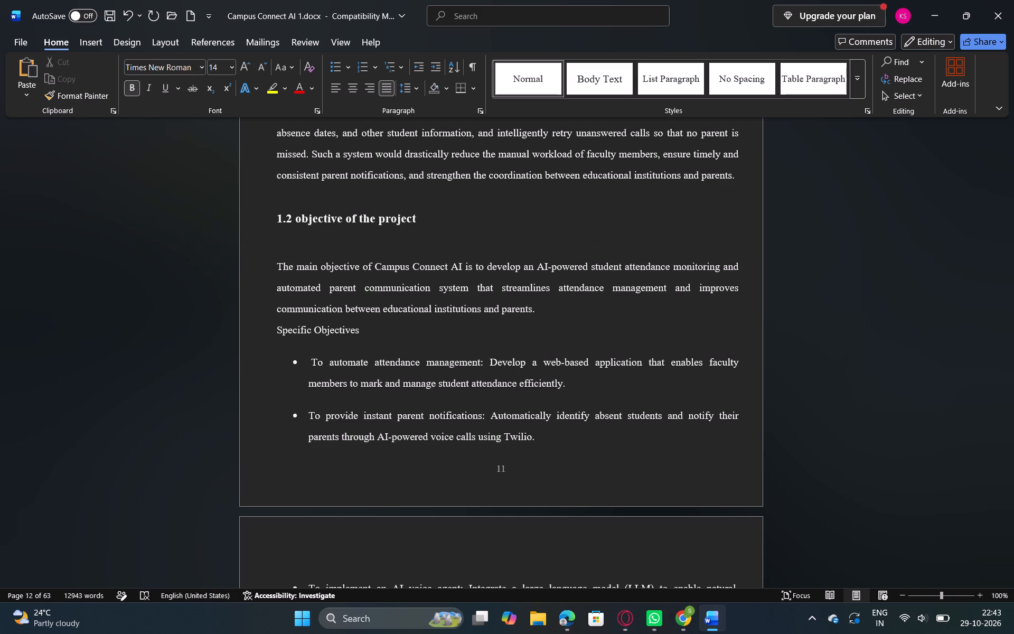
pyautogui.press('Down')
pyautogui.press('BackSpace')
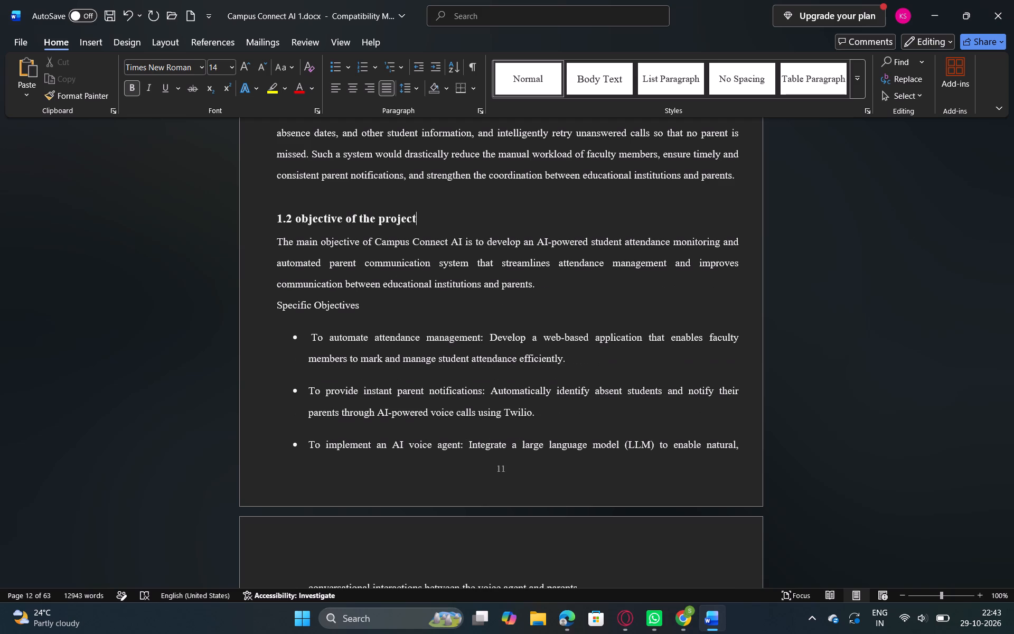
# Turn specific objectives 5 to 9 into bulleted items like the first four objectives.
pyautogui.scroll(-1, 418, 218)
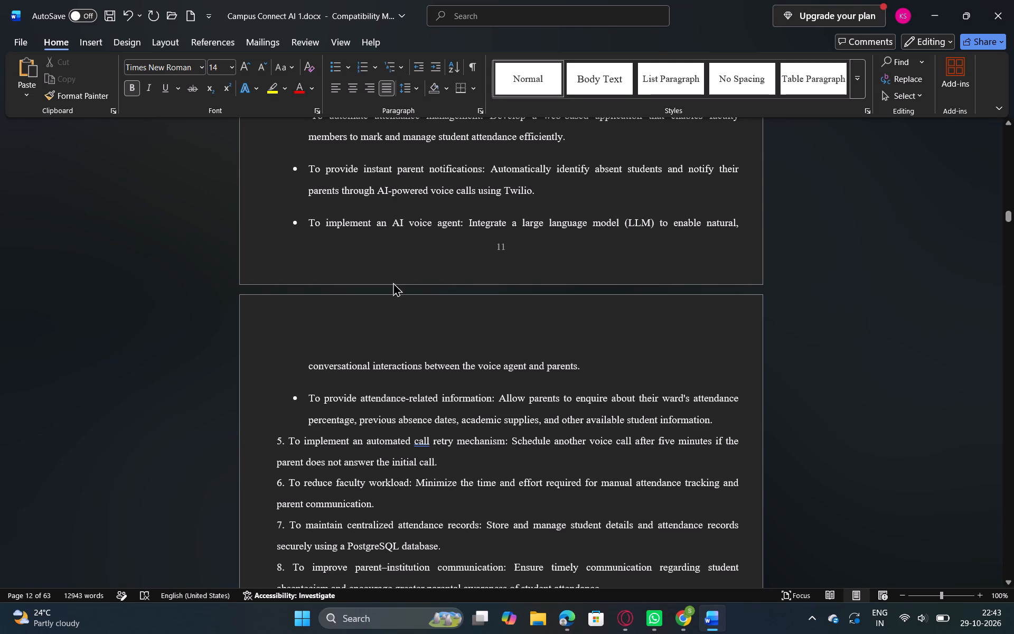
pyautogui.scroll(-1, 315, 380)
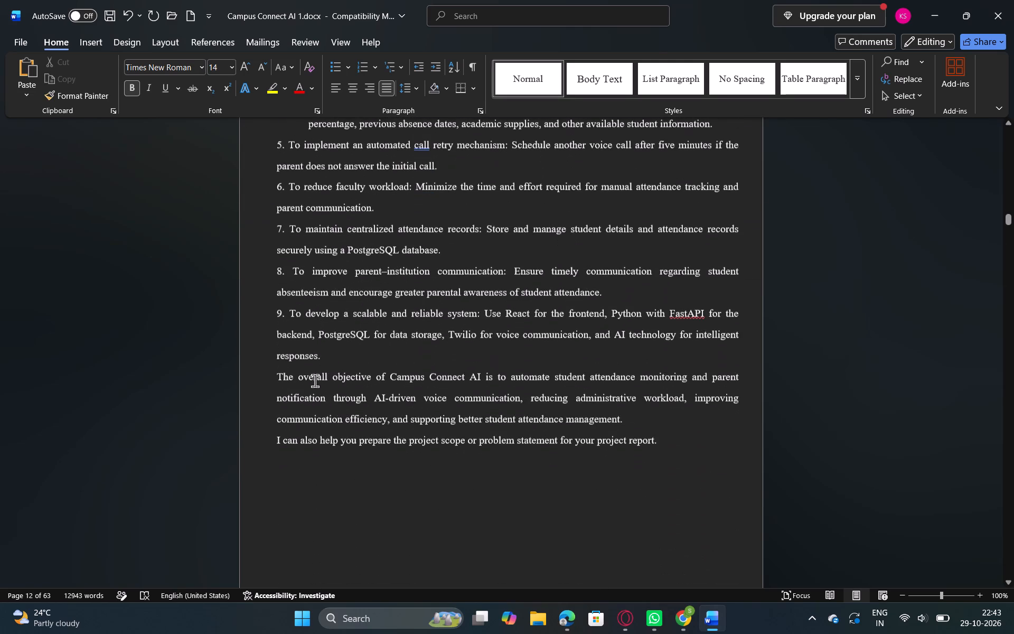
pyautogui.scroll(-1, 315, 380)
pyautogui.moveTo(273, 140); pyautogui.dragTo(280, 185)
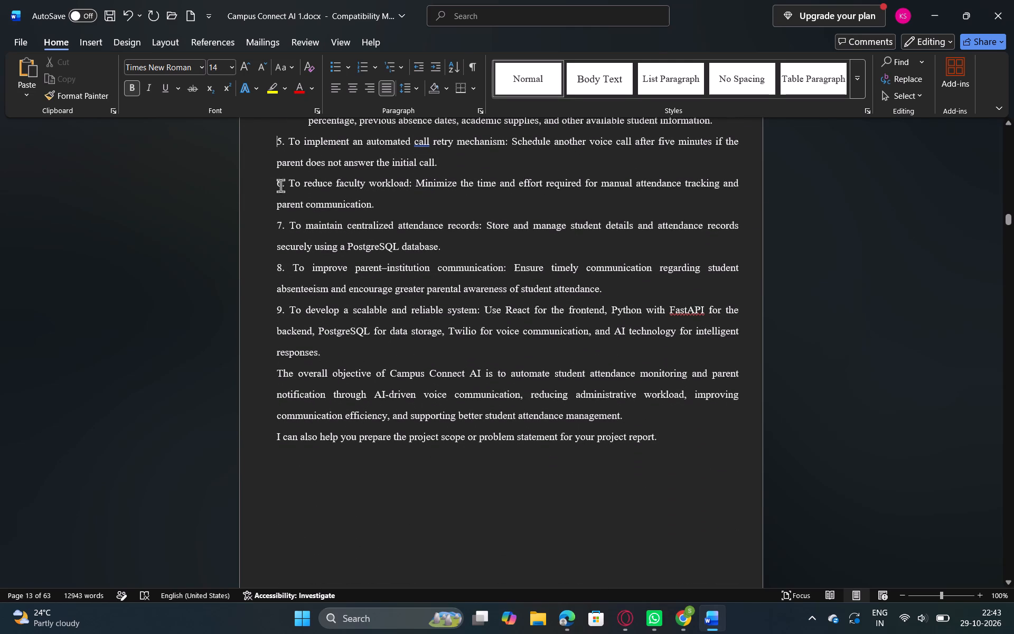
pyautogui.moveTo(280, 185); pyautogui.dragTo(321, 350)
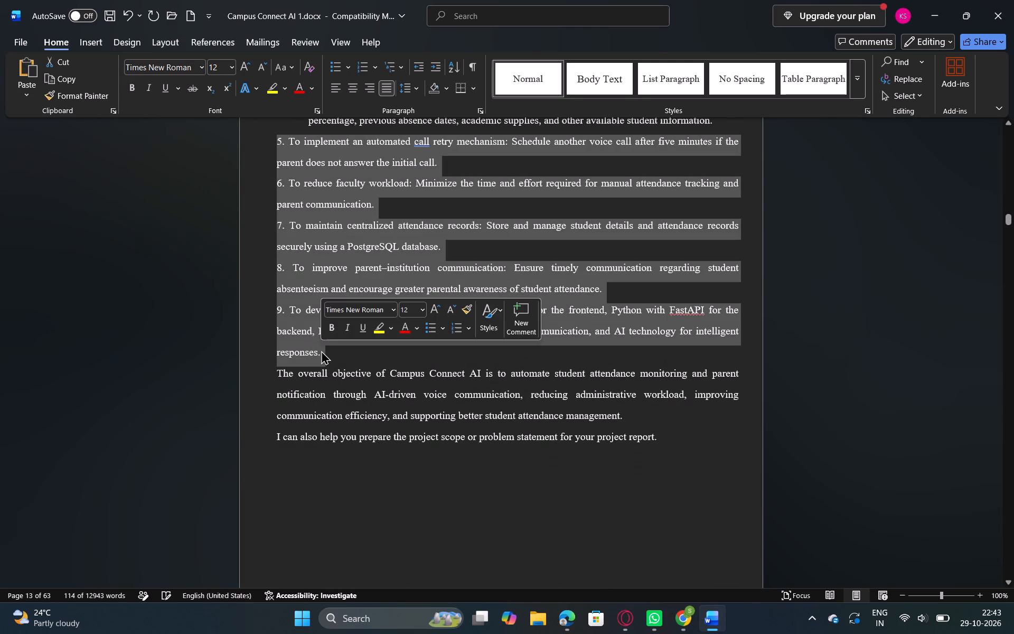
pyautogui.click(336, 69)
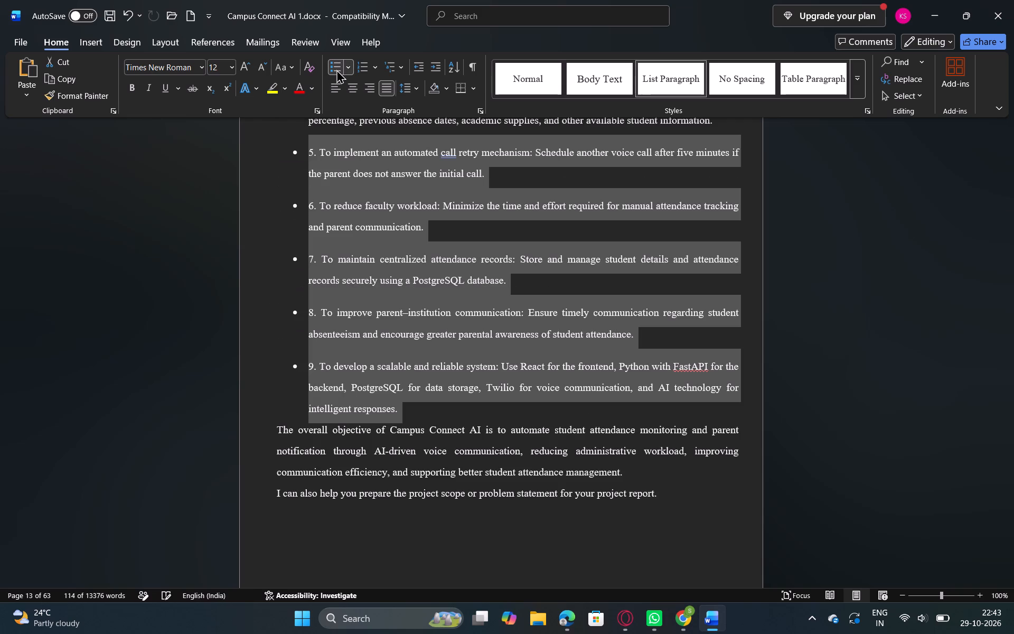
# Insert a blank line between the last bulleted objective and the paragraph starting "The overall objective of Campus Connect AI".
pyautogui.click(267, 358)
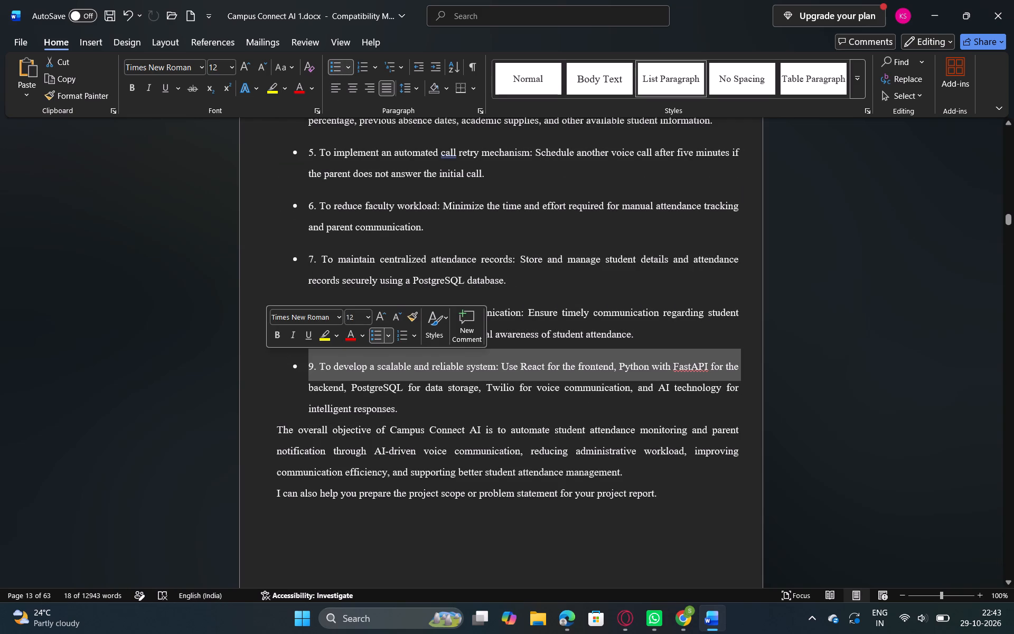
pyautogui.click(270, 412)
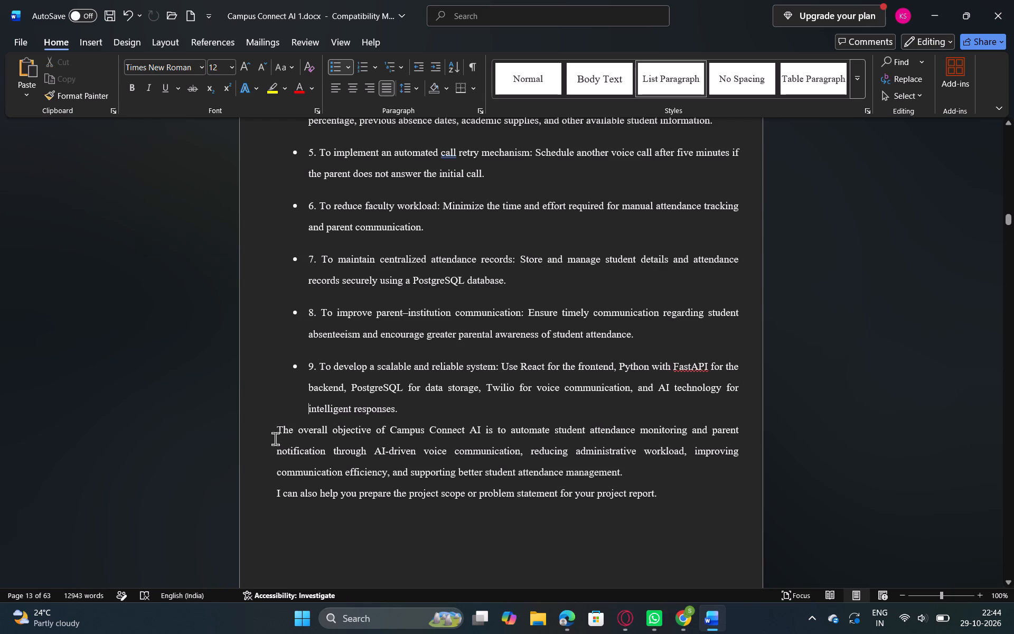
pyautogui.click(276, 434)
pyautogui.press('Return')
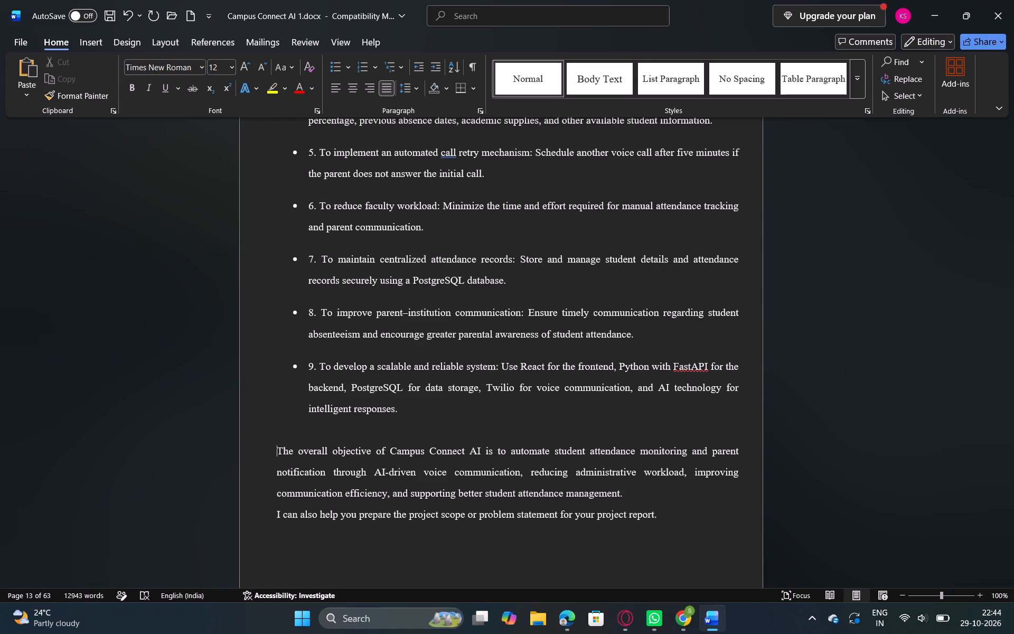
# Indent the "The overall objective" paragraph, starting its first line with five spaces and indenting the remaining lines to match.
pyautogui.press('space')
pyautogui.press('space')
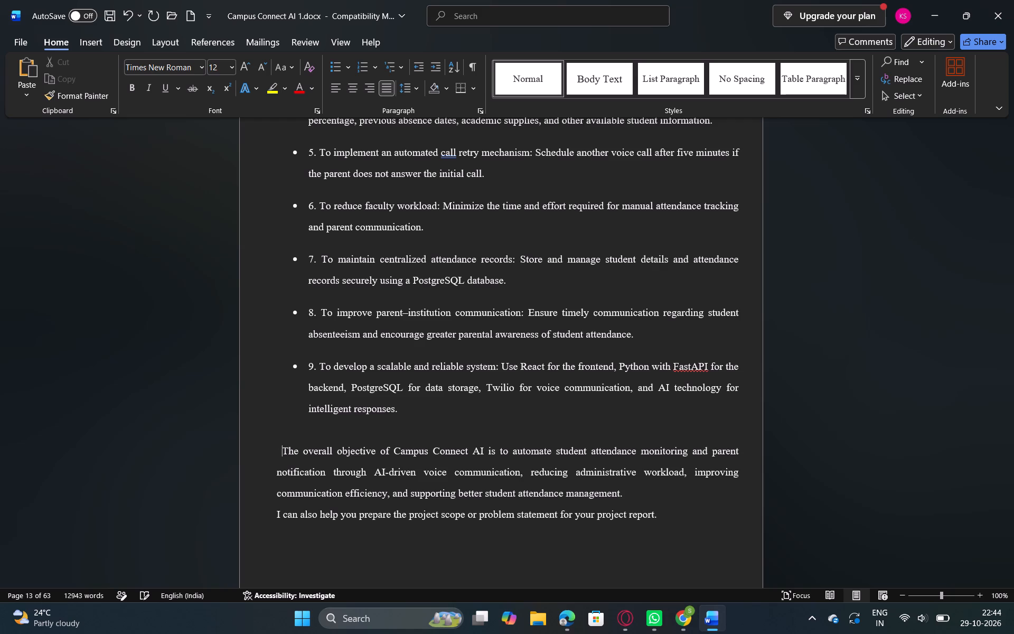
pyautogui.press('space')
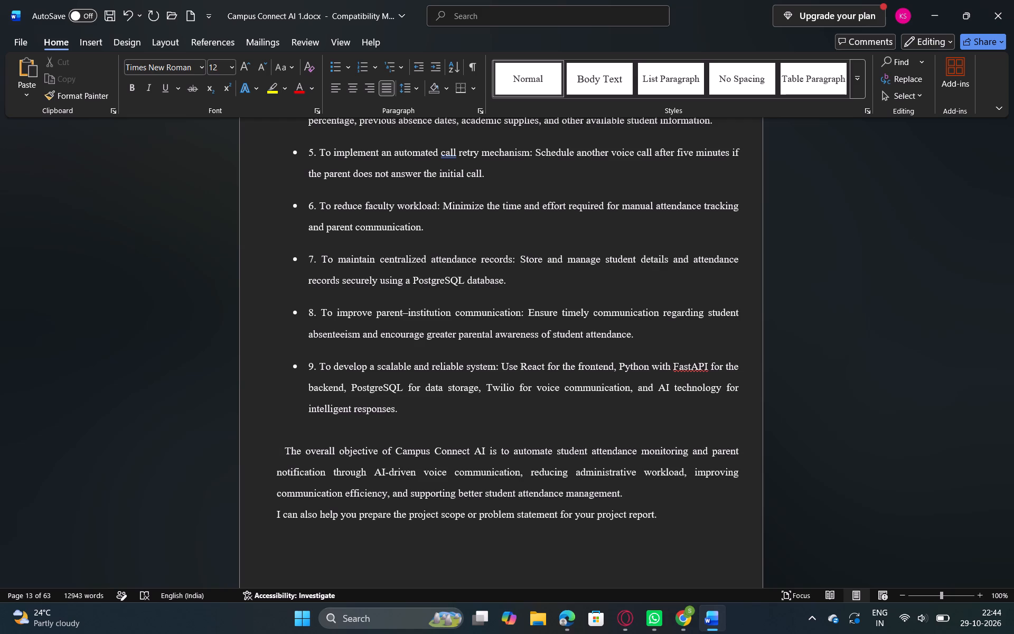
pyautogui.press('space')
pyautogui.press('space')
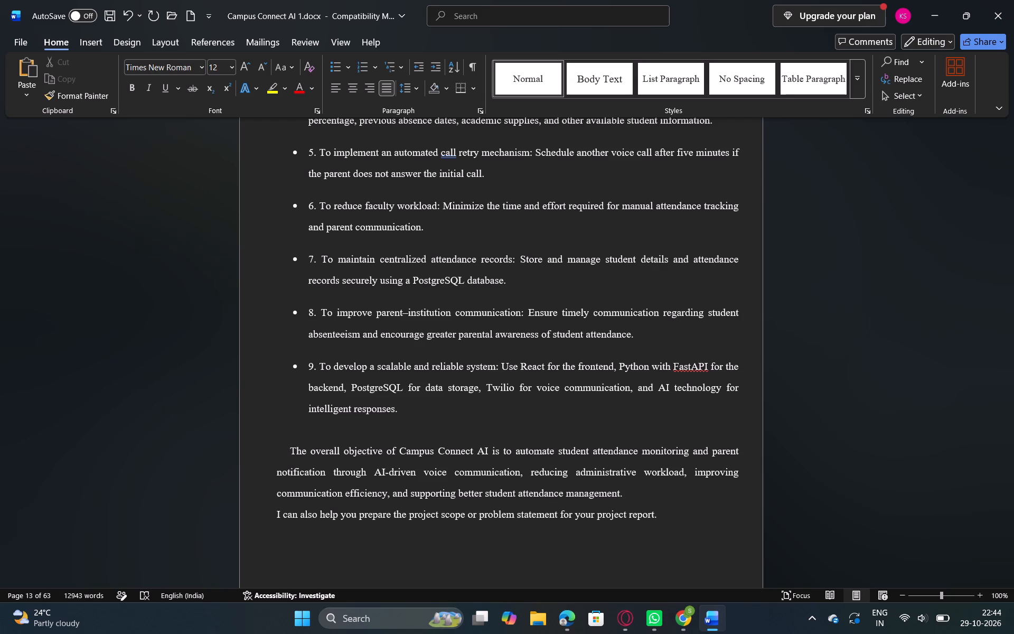
pyautogui.click(276, 472)
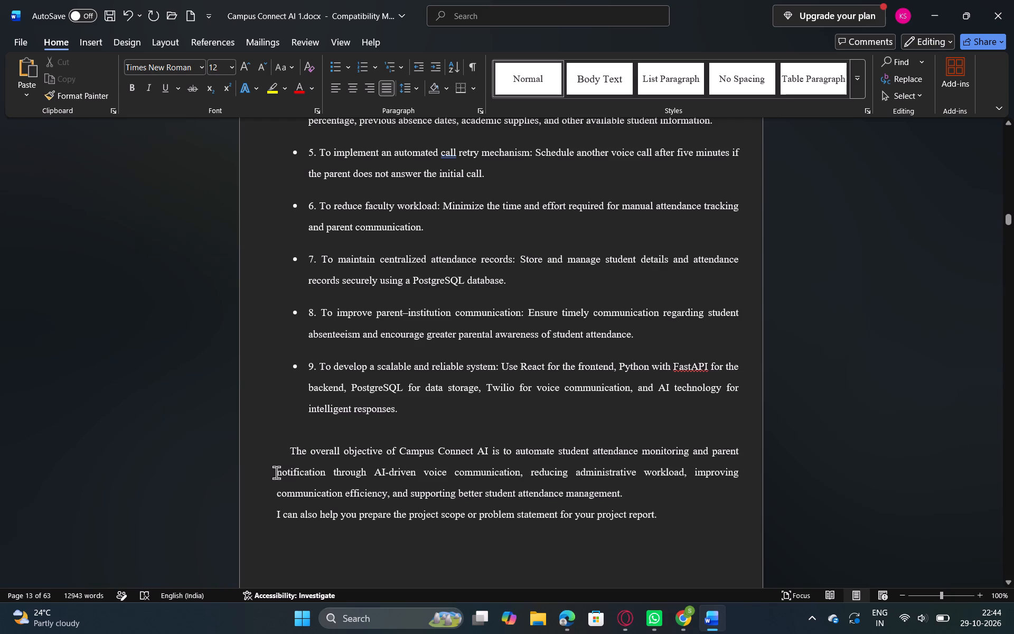
pyautogui.click(276, 472)
pyautogui.press('Tab')
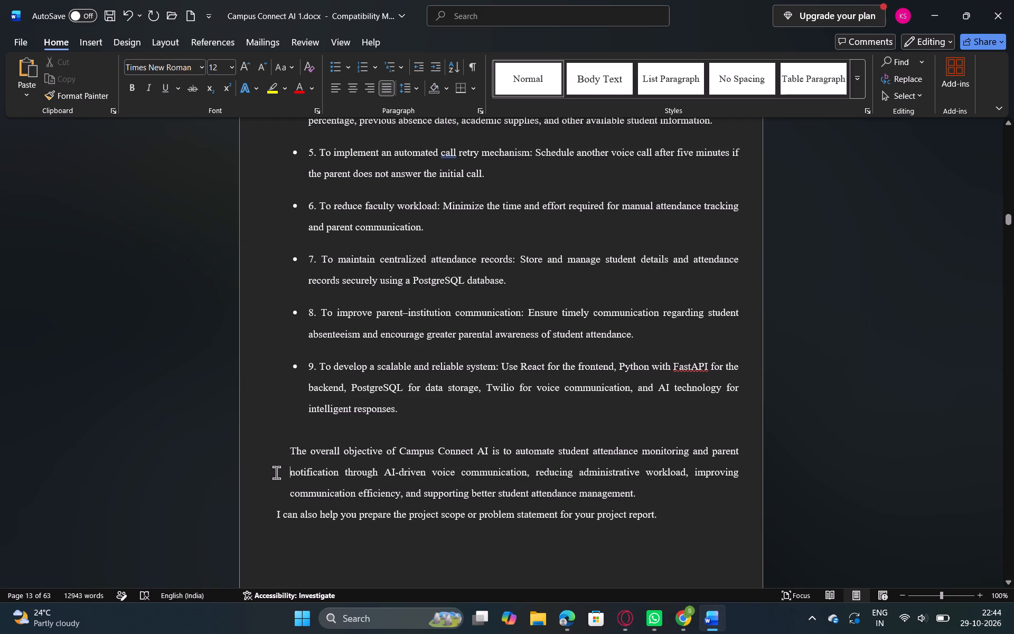
# Delete the leftover sentence "I can also help you prepare the project scope or problem statement for your project report.".
pyautogui.moveTo(275, 510); pyautogui.dragTo(444, 517)
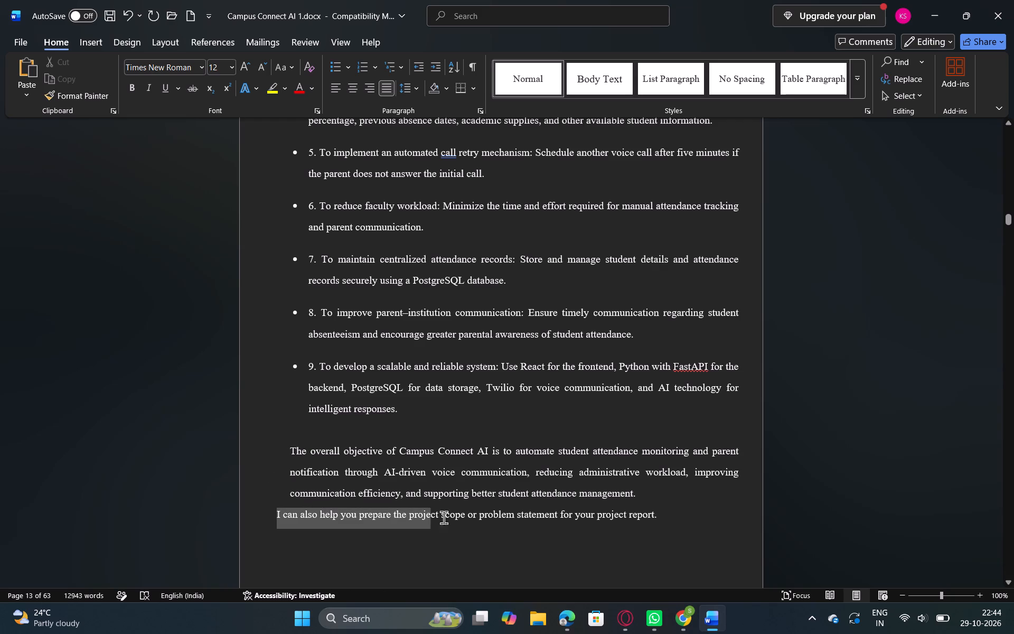
pyautogui.moveTo(444, 517); pyautogui.dragTo(668, 515)
pyautogui.press('BackSpace')
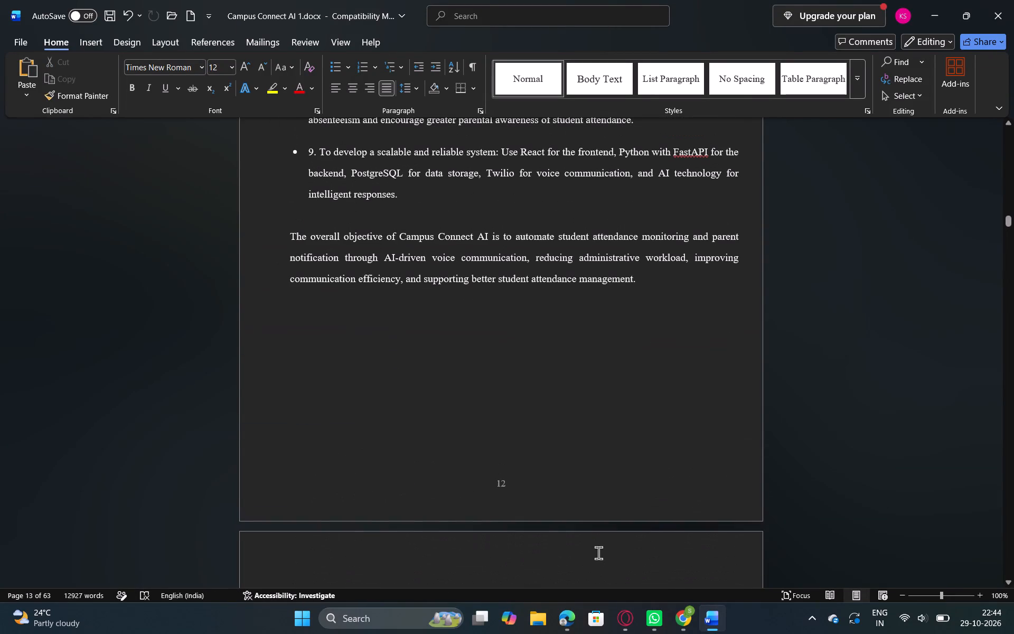
# Remove the indent before the "1.2 Limitations of the Project" heading so it aligns with the page's text margin.
pyautogui.scroll(-1, 598, 553)
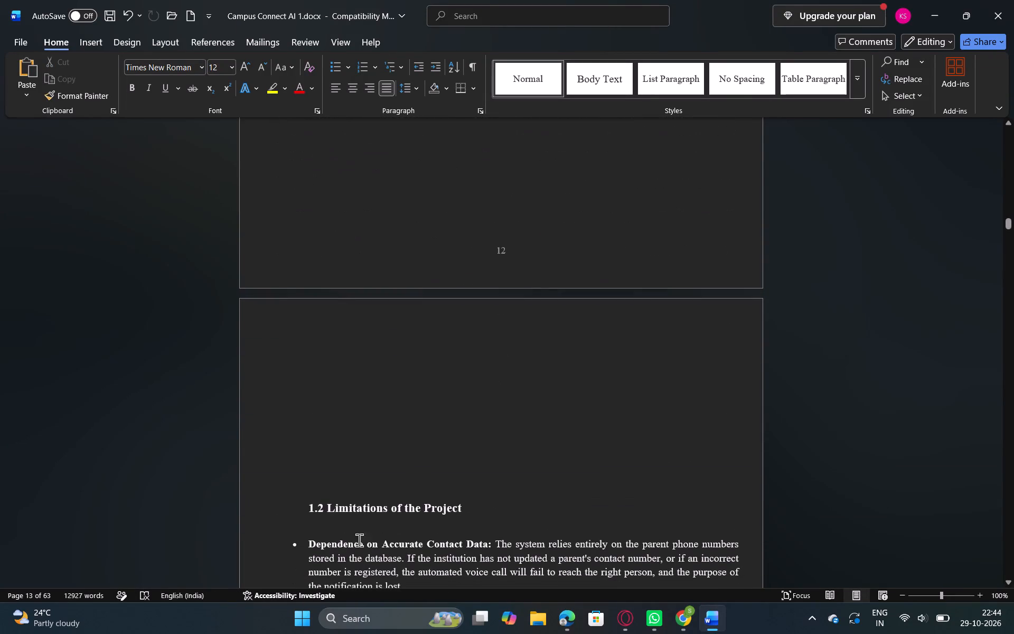
pyautogui.click(294, 506)
pyautogui.press('BackSpace')
pyautogui.press('BackSpace')
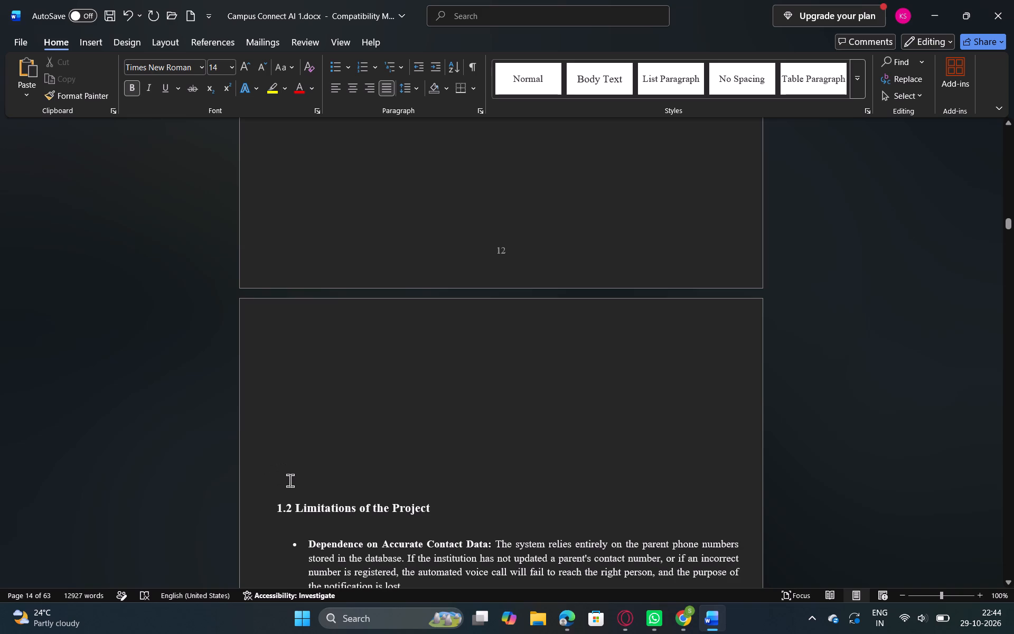
# Delete the blank lines above "1.2 Limitations of the Project" so the heading directly follows the overall objective paragraph.
pyautogui.click(290, 480)
pyautogui.moveTo(285, 359); pyautogui.dragTo(285, 135)
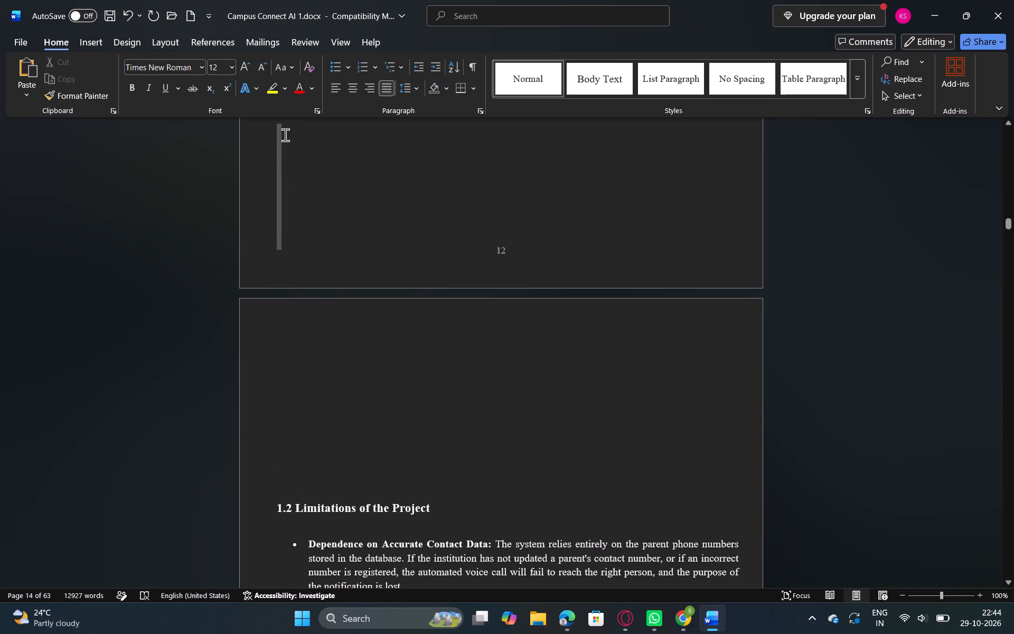
pyautogui.moveTo(285, 135); pyautogui.dragTo(285, 139)
pyautogui.press('BackSpace')
pyautogui.scroll(1, 285, 139)
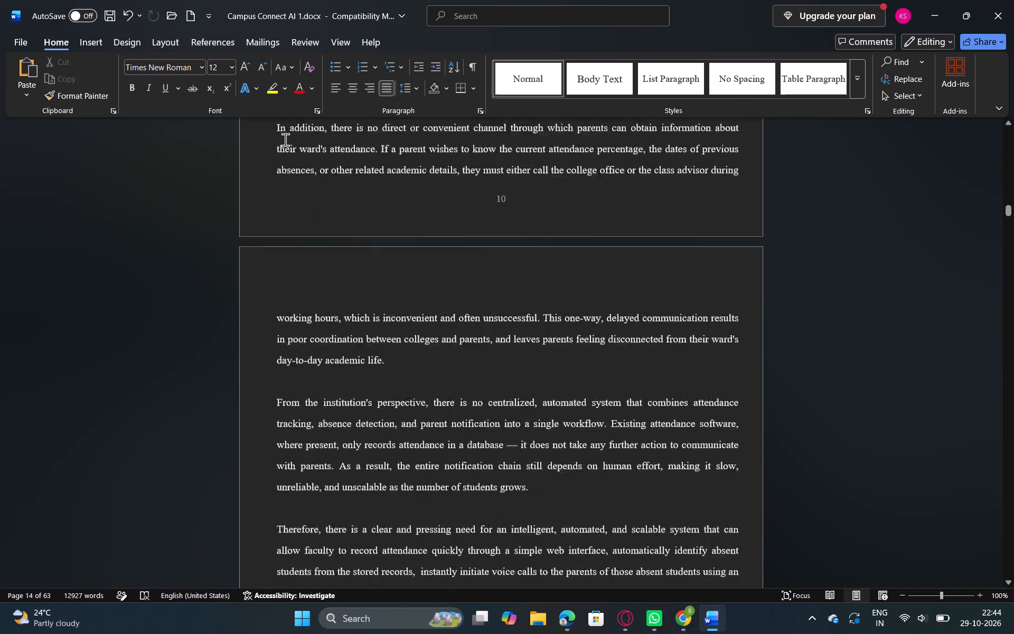
pyautogui.scroll(-2, 285, 139)
pyautogui.scroll(1, 285, 139)
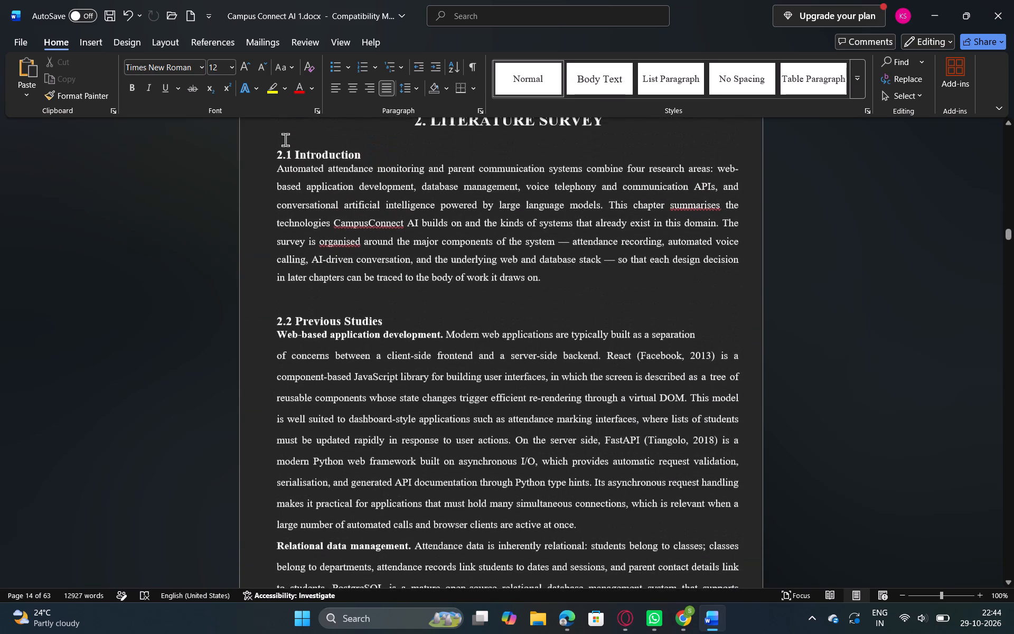
pyautogui.scroll(1, 285, 139)
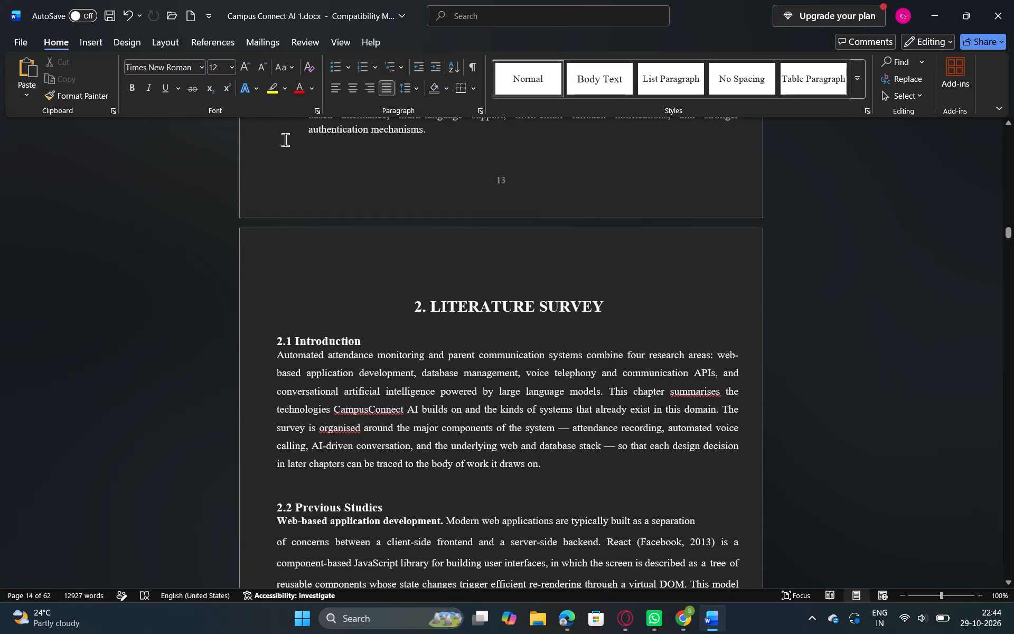
pyautogui.hscroll(2, 285, 139)
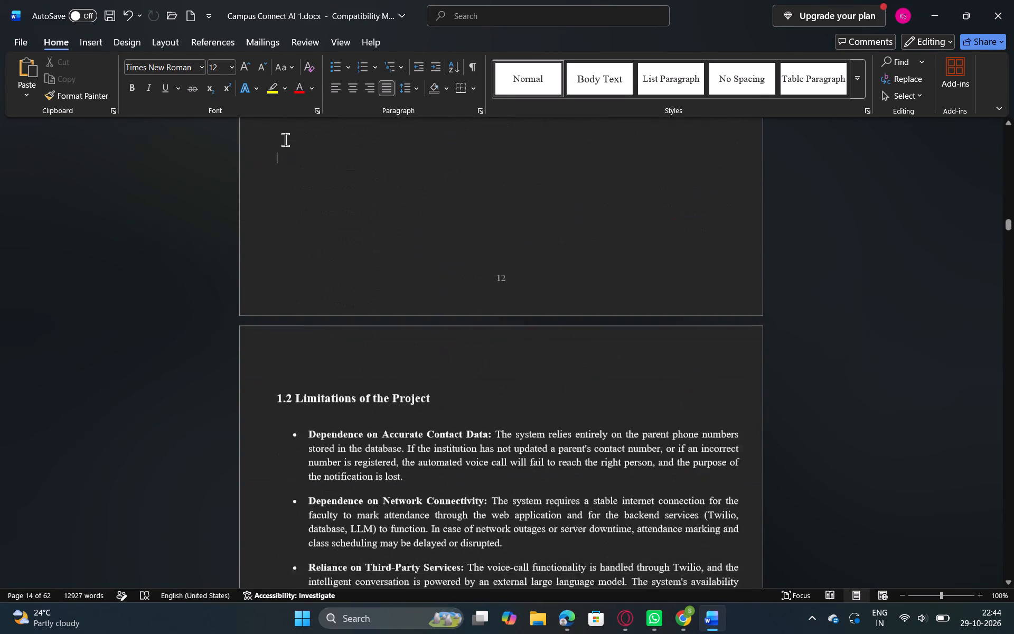
pyautogui.hscroll(1, 285, 139)
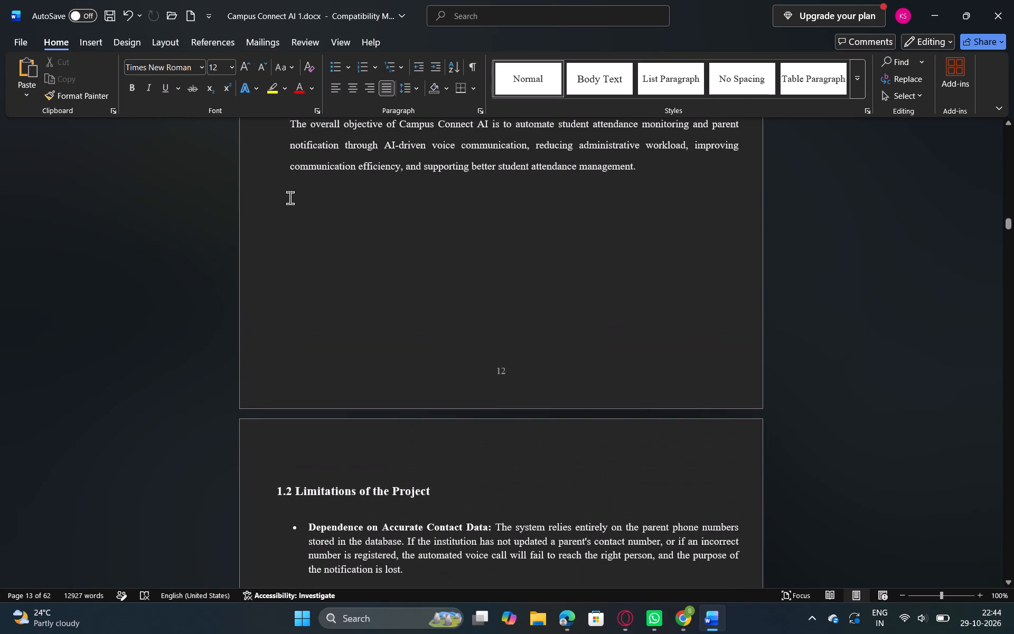
pyautogui.moveTo(290, 198); pyautogui.dragTo(297, 376)
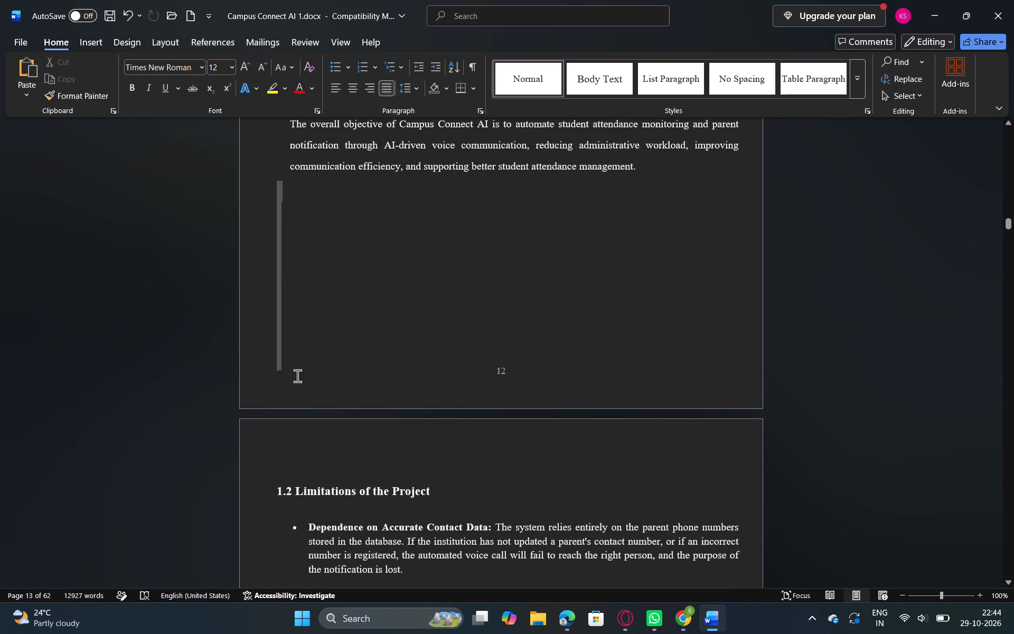
pyautogui.moveTo(297, 376); pyautogui.dragTo(300, 363)
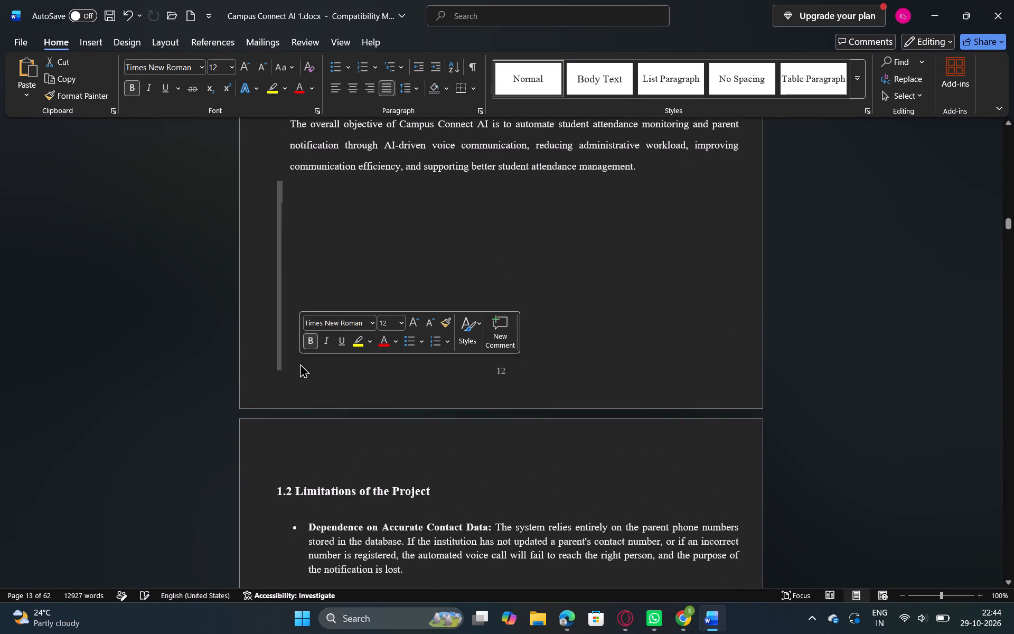
pyautogui.press('BackSpace')
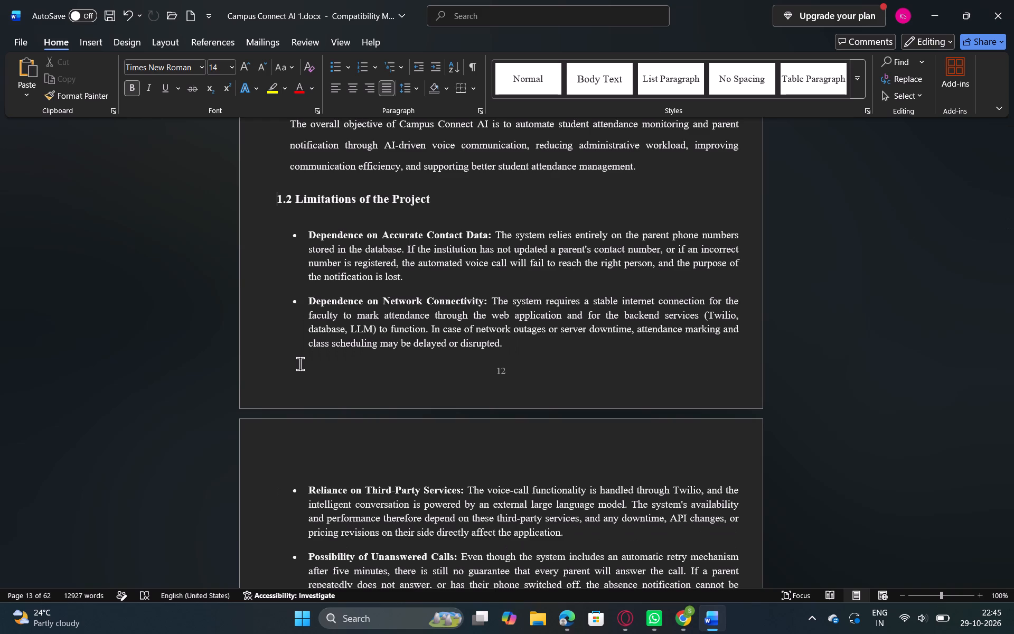
# Insert a blank line directly below the "1.2 objective of the project" heading.
pyautogui.scroll(2, 300, 363)
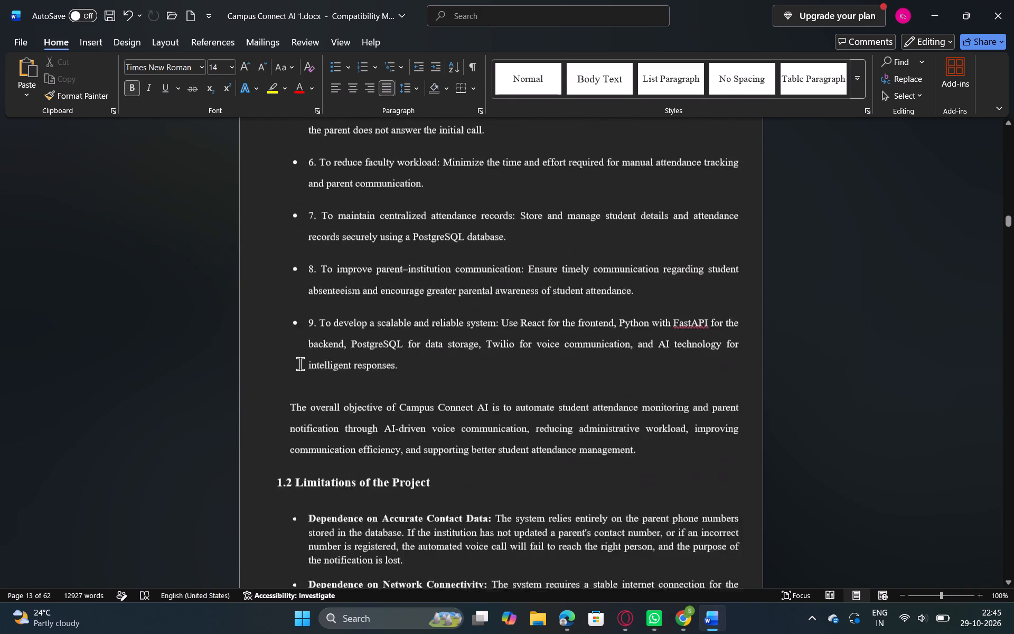
pyautogui.scroll(2, 300, 363)
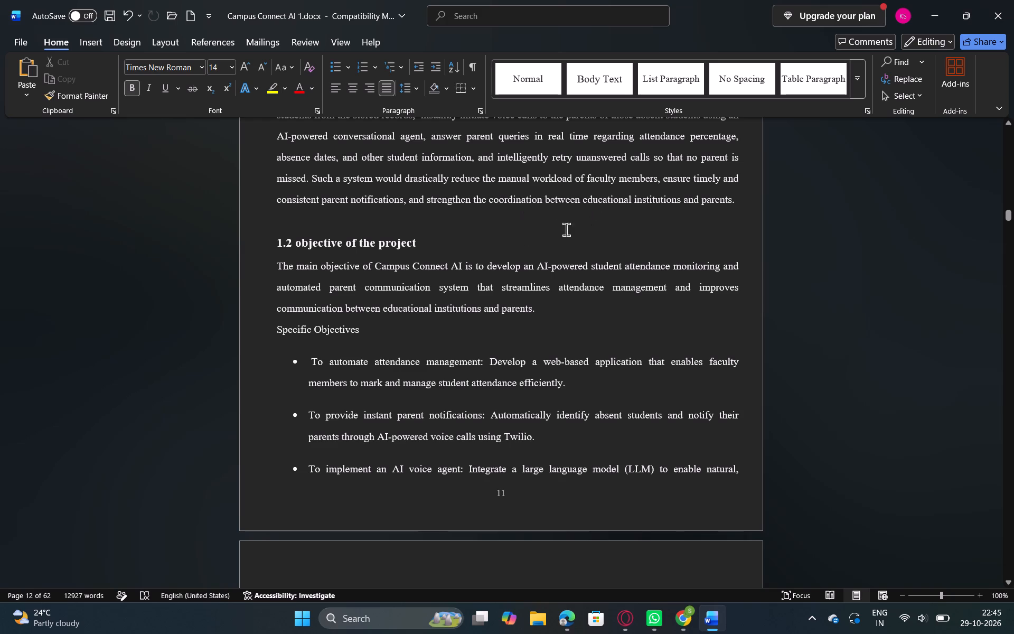
pyautogui.click(423, 245)
pyautogui.press('Return')
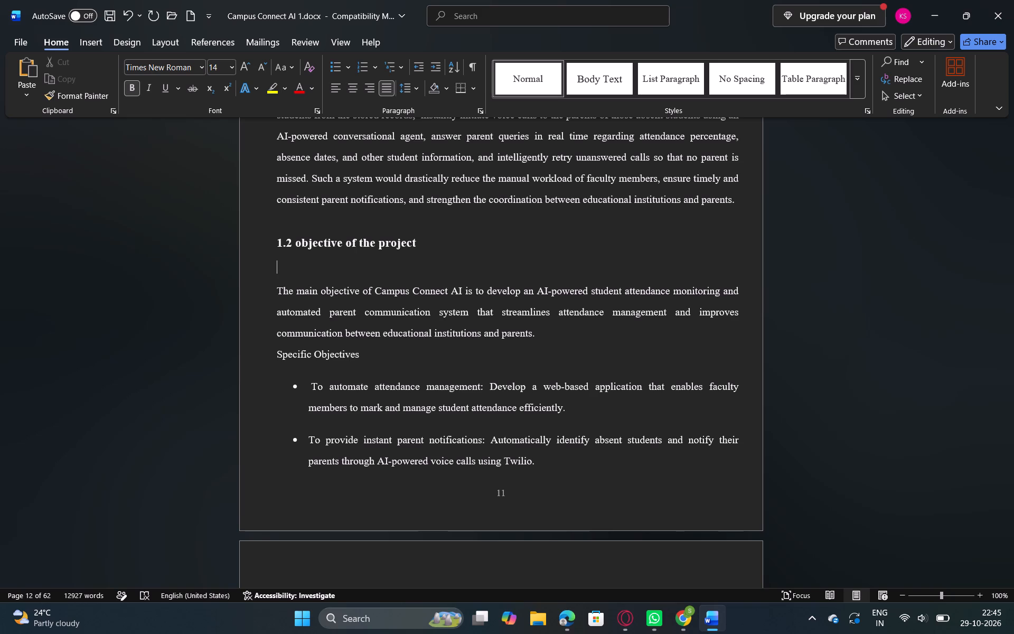
# Turn off bold and apply the No Spacing style to the blank line below the "1.2 objective of the project" heading.
pyautogui.click(130, 85)
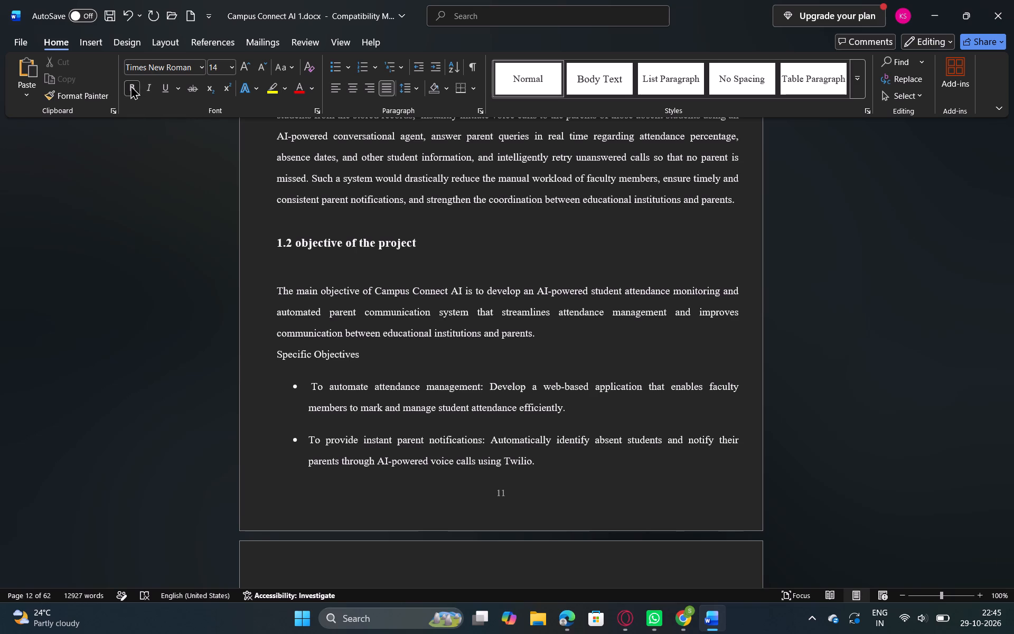
pyautogui.click(130, 85)
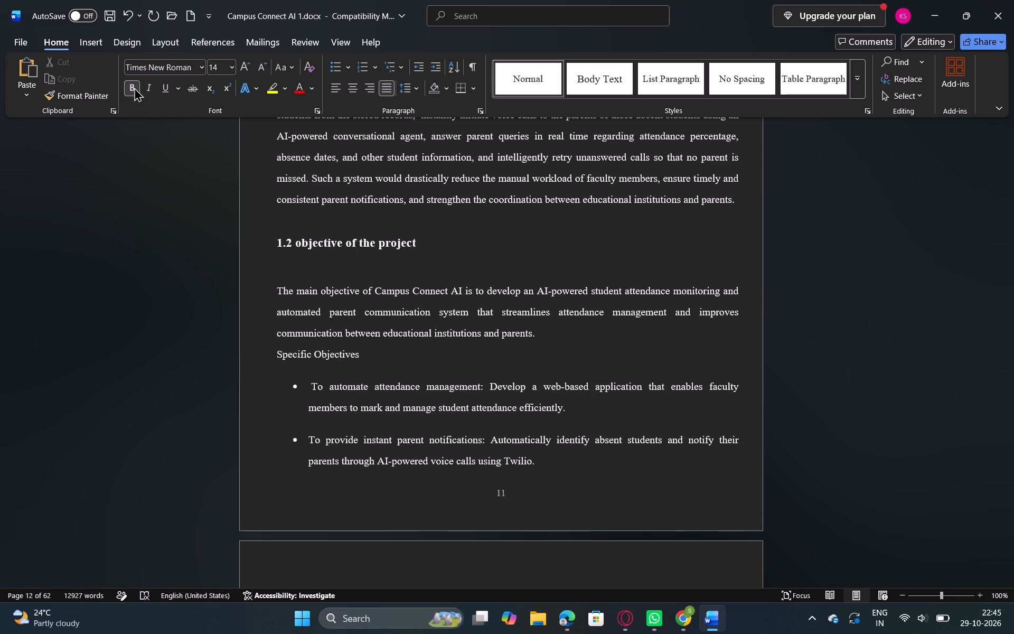
pyautogui.click(135, 87)
pyautogui.click(592, 80)
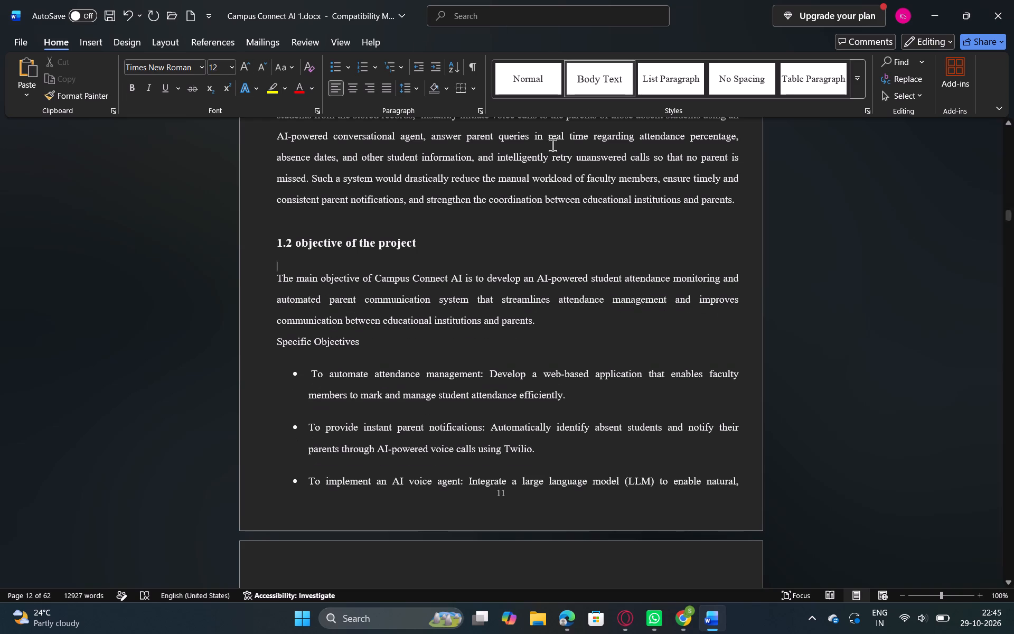
pyautogui.click(658, 81)
pyautogui.click(712, 72)
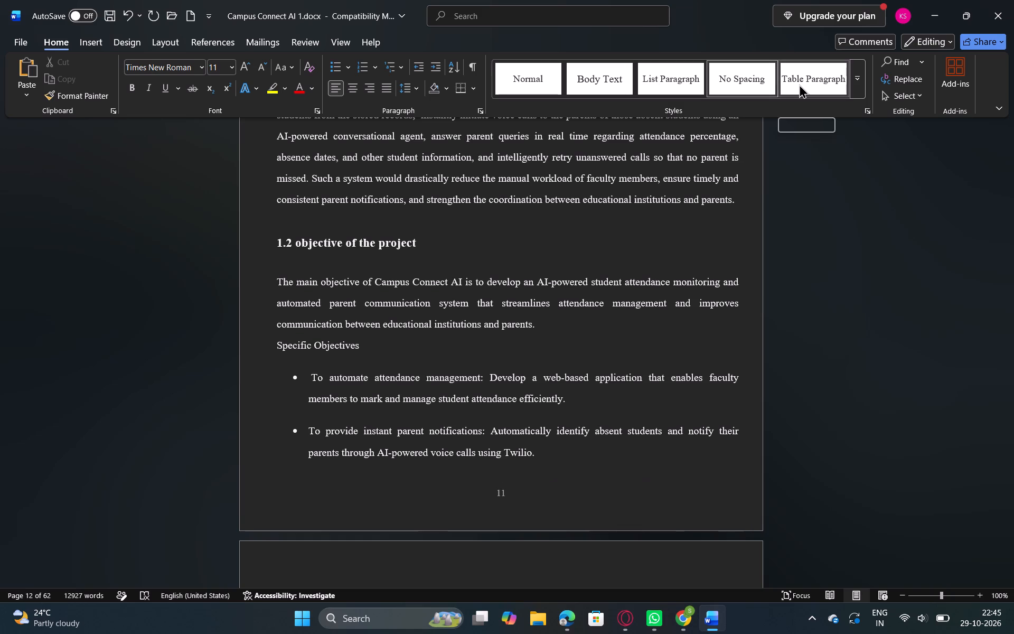
pyautogui.click(739, 78)
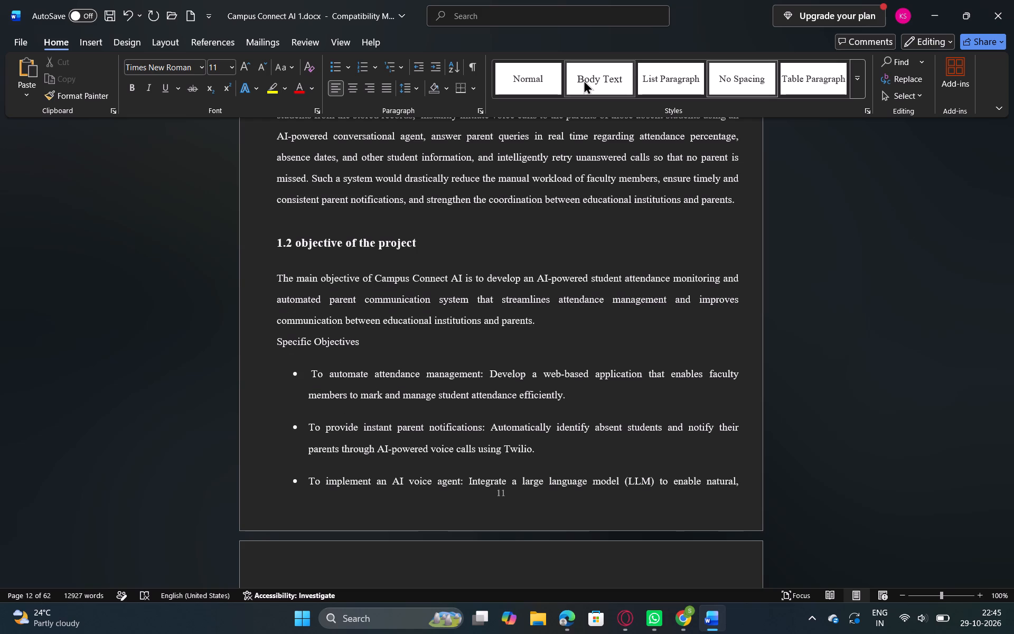
pyautogui.click(584, 80)
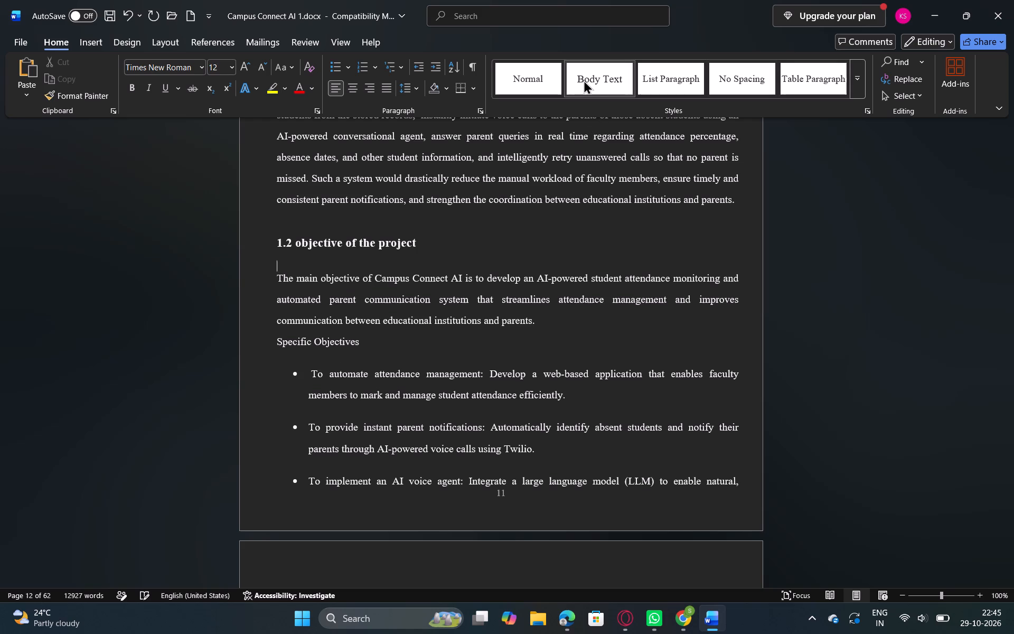
pyautogui.click(662, 78)
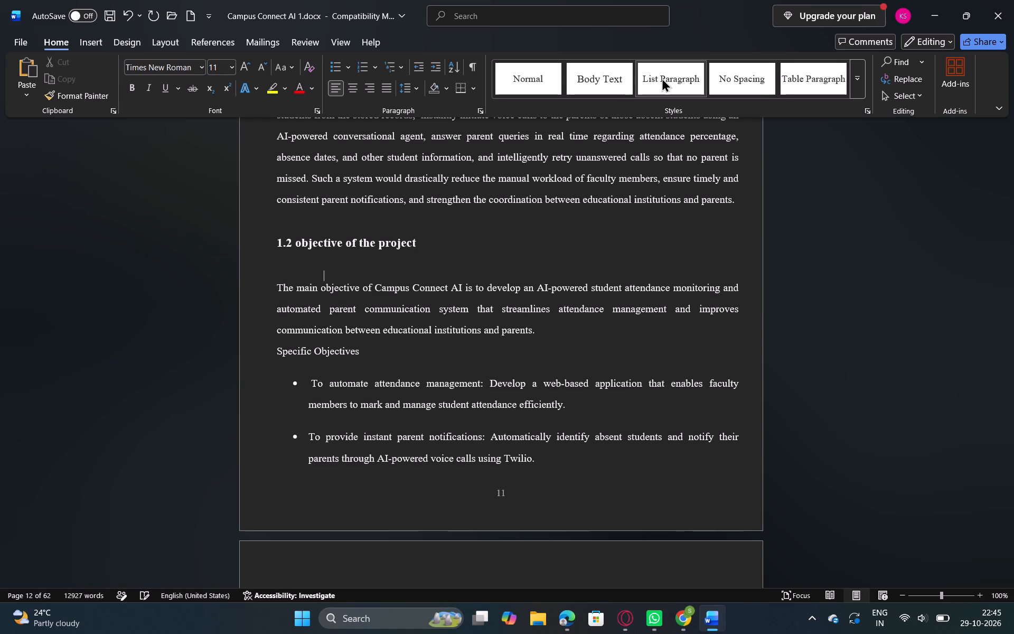
pyautogui.click(734, 73)
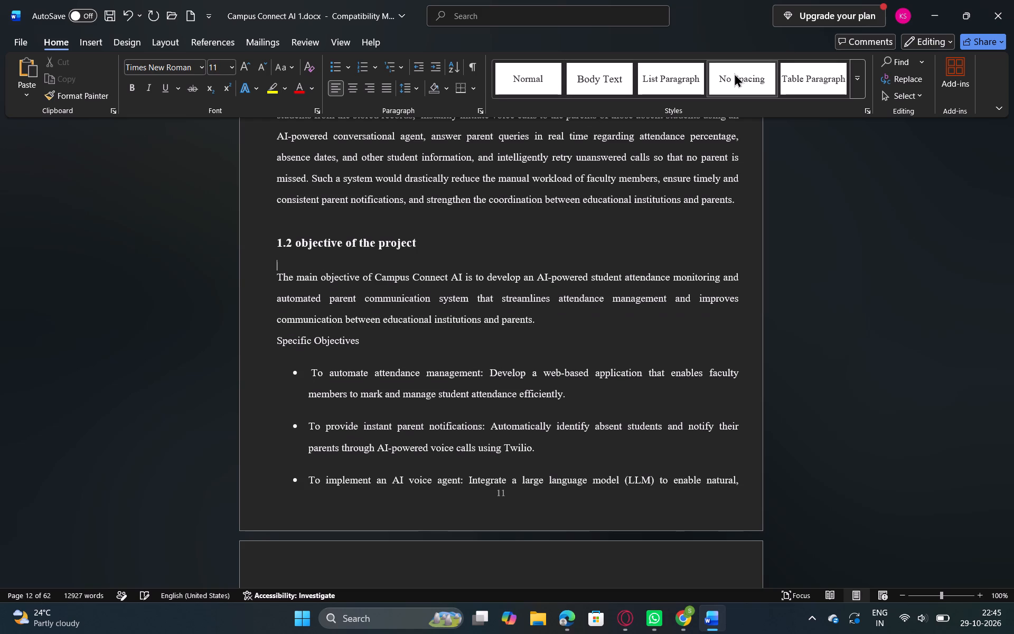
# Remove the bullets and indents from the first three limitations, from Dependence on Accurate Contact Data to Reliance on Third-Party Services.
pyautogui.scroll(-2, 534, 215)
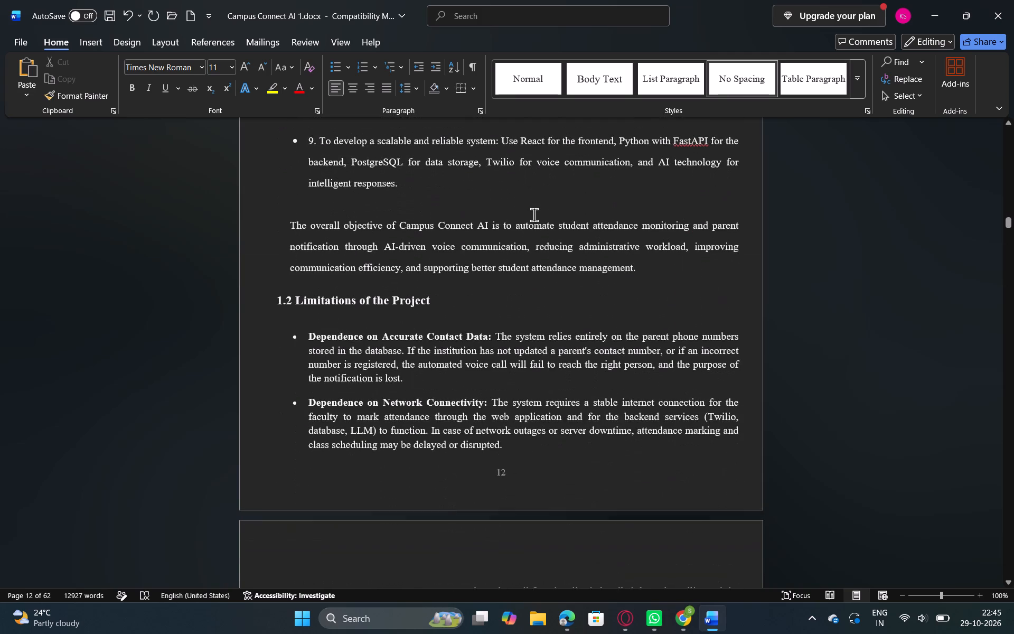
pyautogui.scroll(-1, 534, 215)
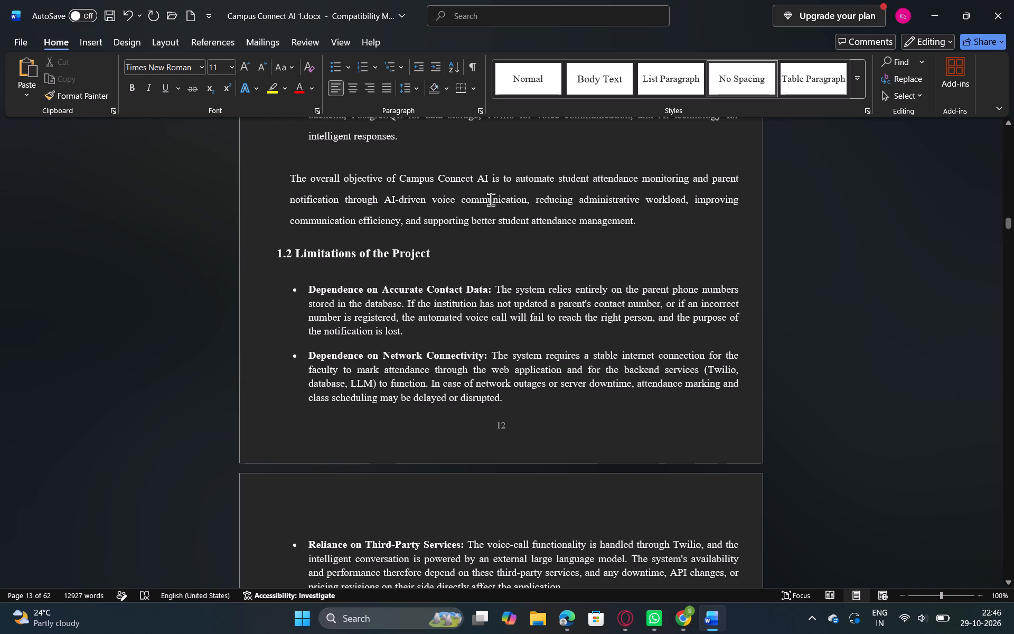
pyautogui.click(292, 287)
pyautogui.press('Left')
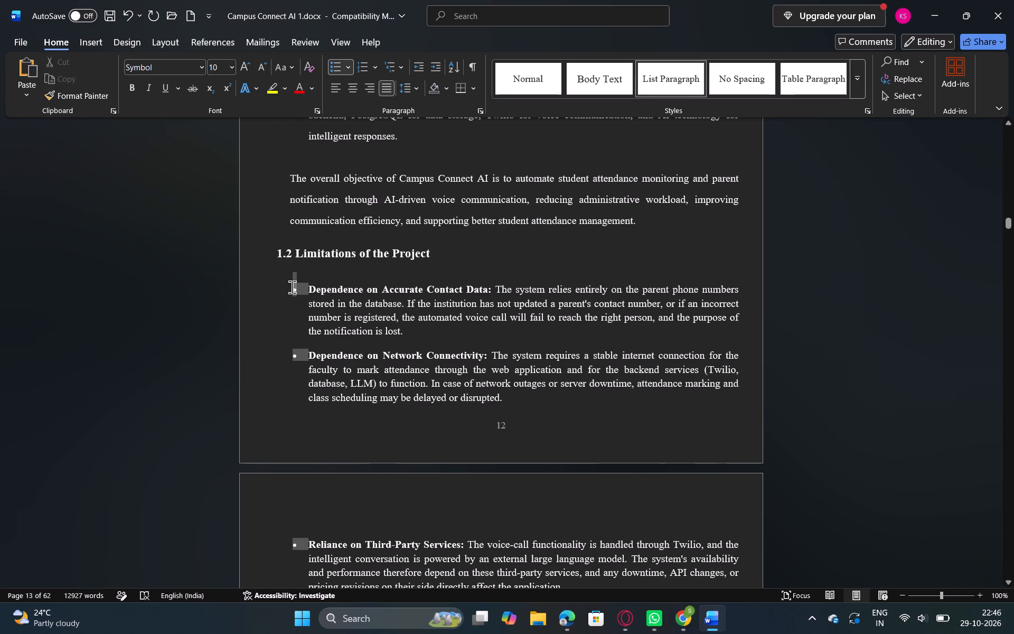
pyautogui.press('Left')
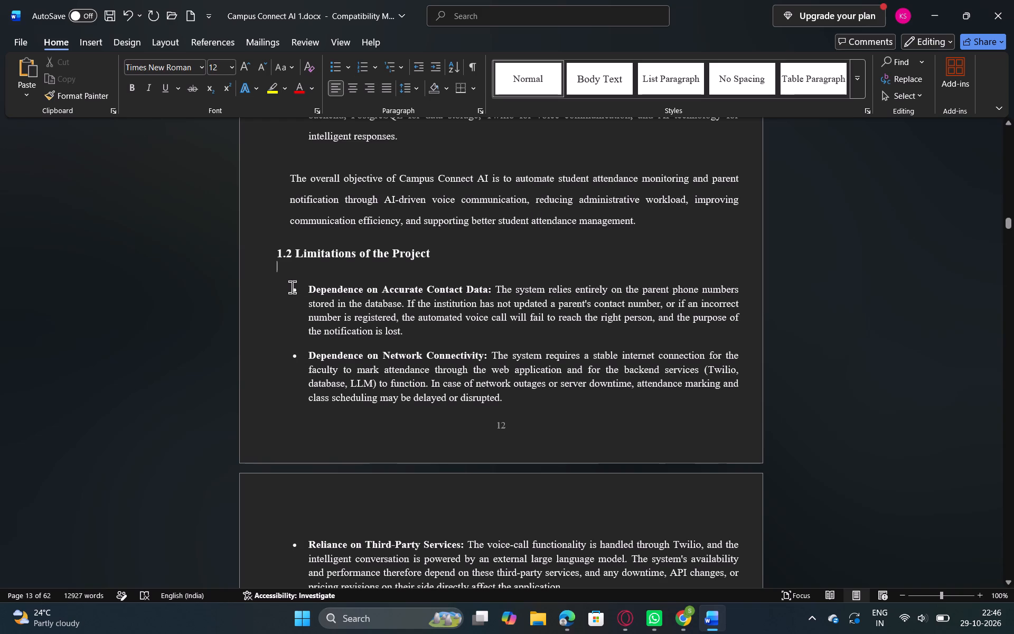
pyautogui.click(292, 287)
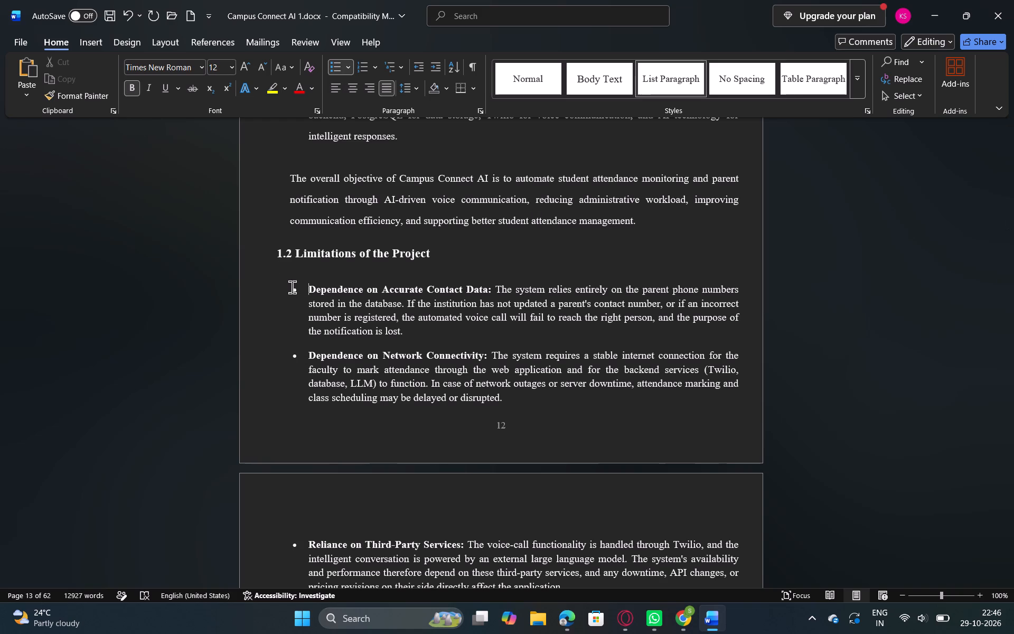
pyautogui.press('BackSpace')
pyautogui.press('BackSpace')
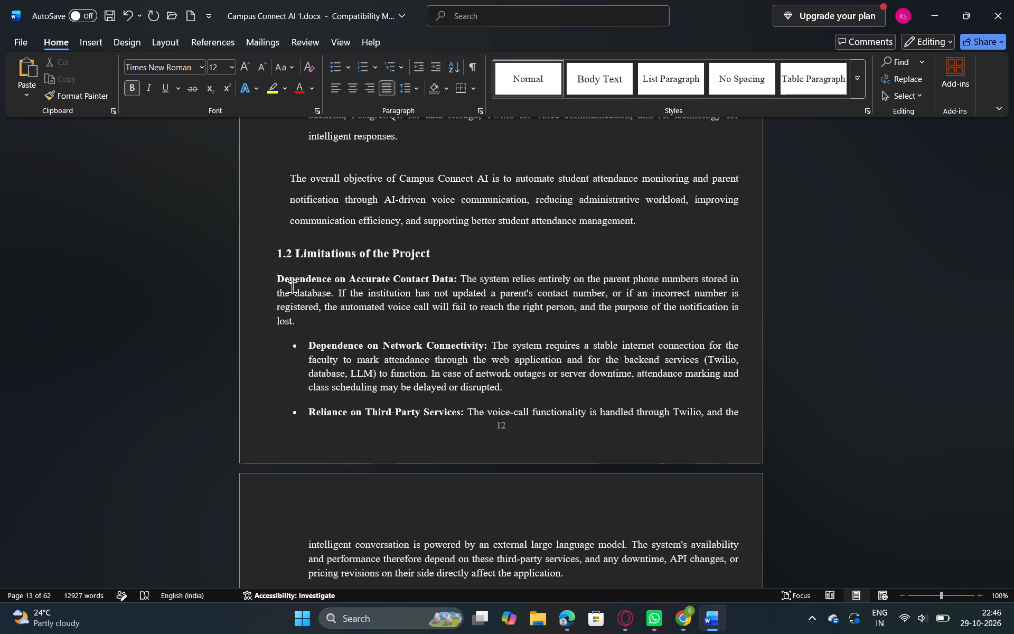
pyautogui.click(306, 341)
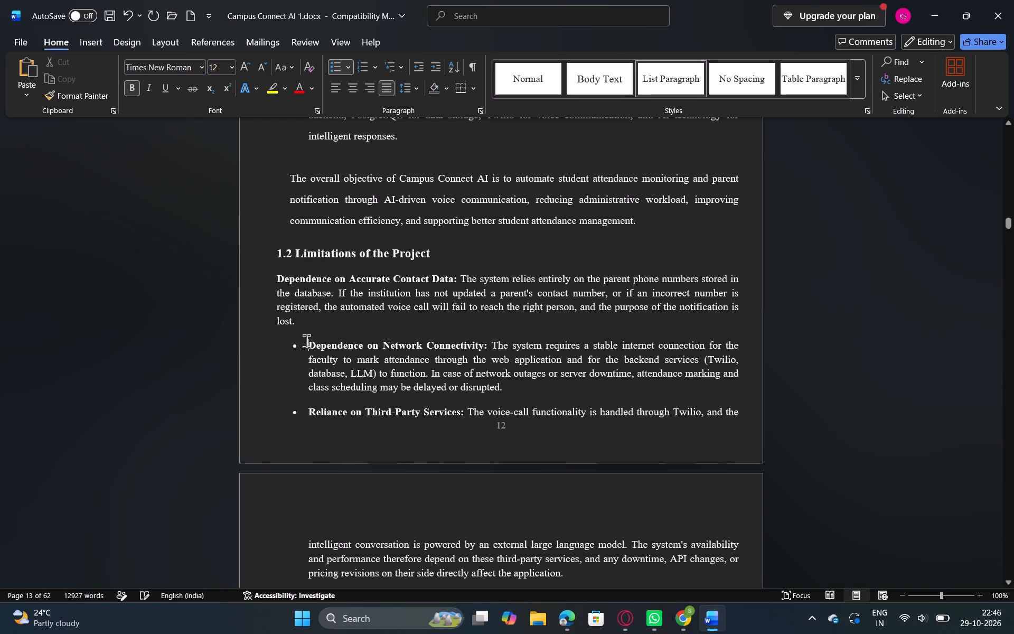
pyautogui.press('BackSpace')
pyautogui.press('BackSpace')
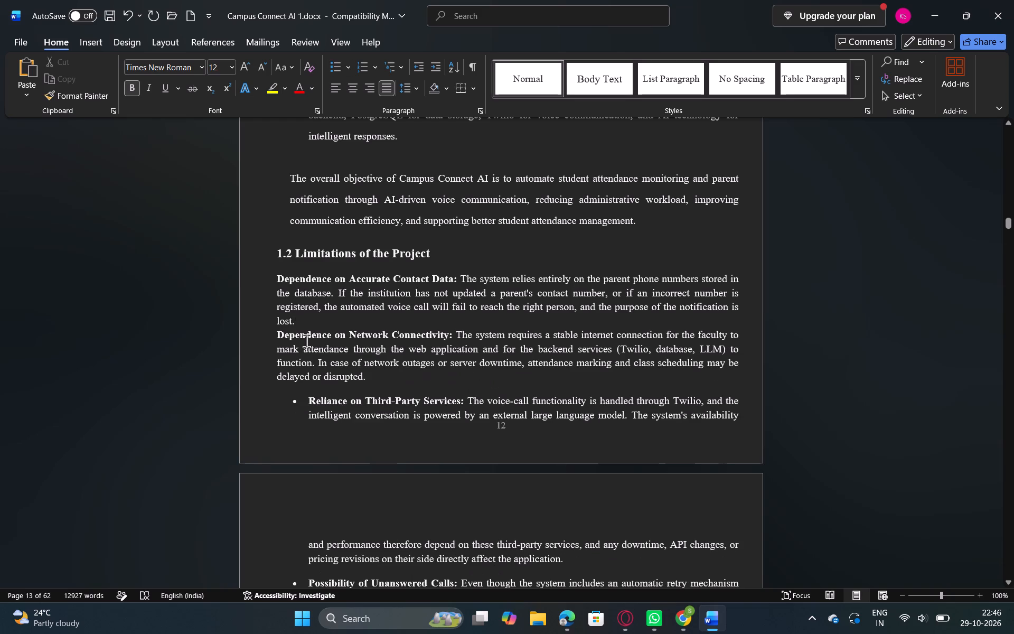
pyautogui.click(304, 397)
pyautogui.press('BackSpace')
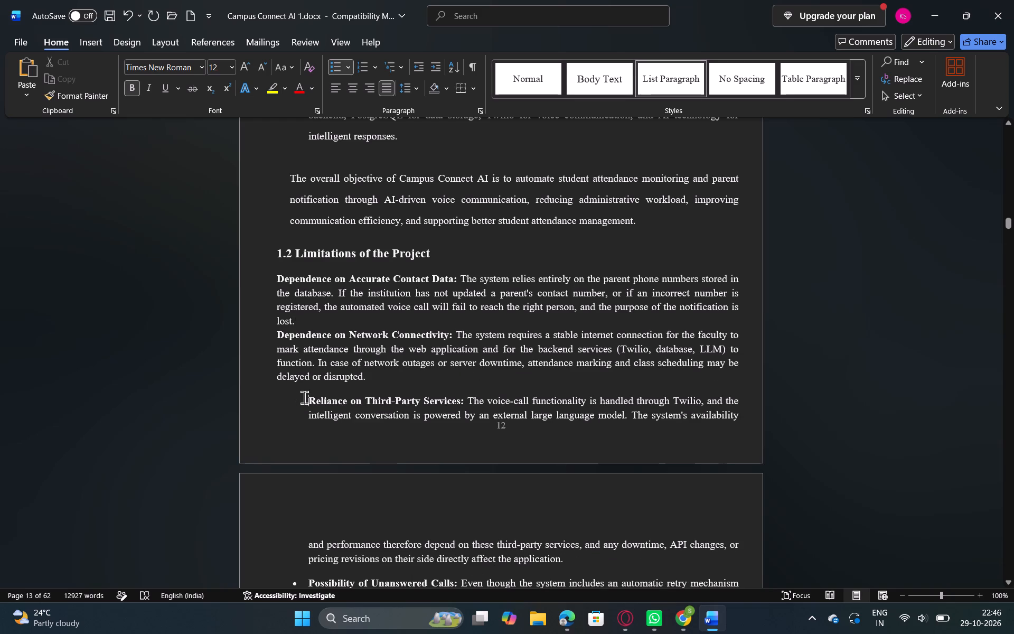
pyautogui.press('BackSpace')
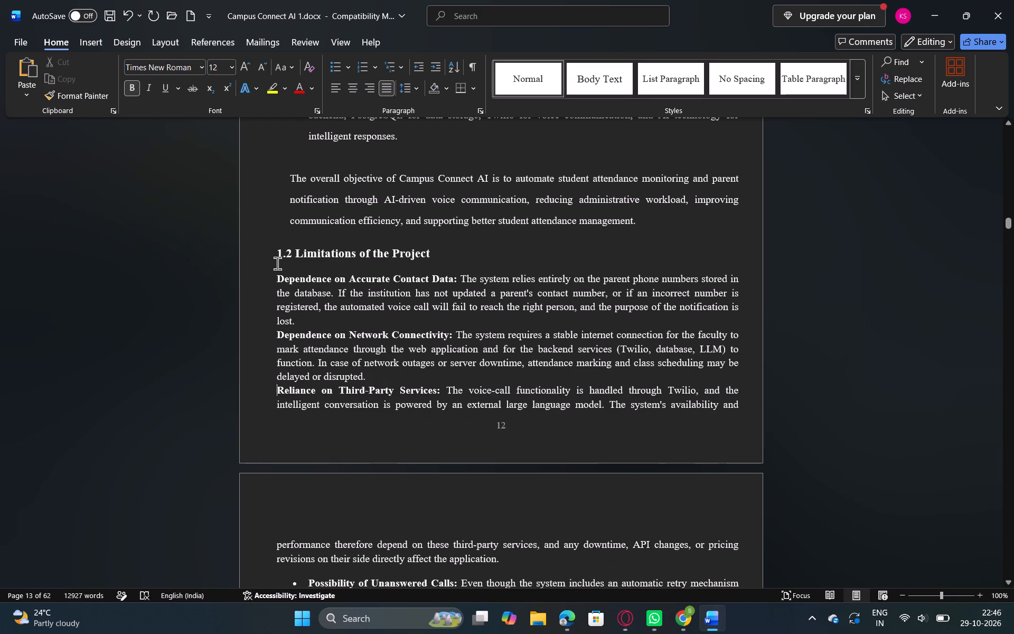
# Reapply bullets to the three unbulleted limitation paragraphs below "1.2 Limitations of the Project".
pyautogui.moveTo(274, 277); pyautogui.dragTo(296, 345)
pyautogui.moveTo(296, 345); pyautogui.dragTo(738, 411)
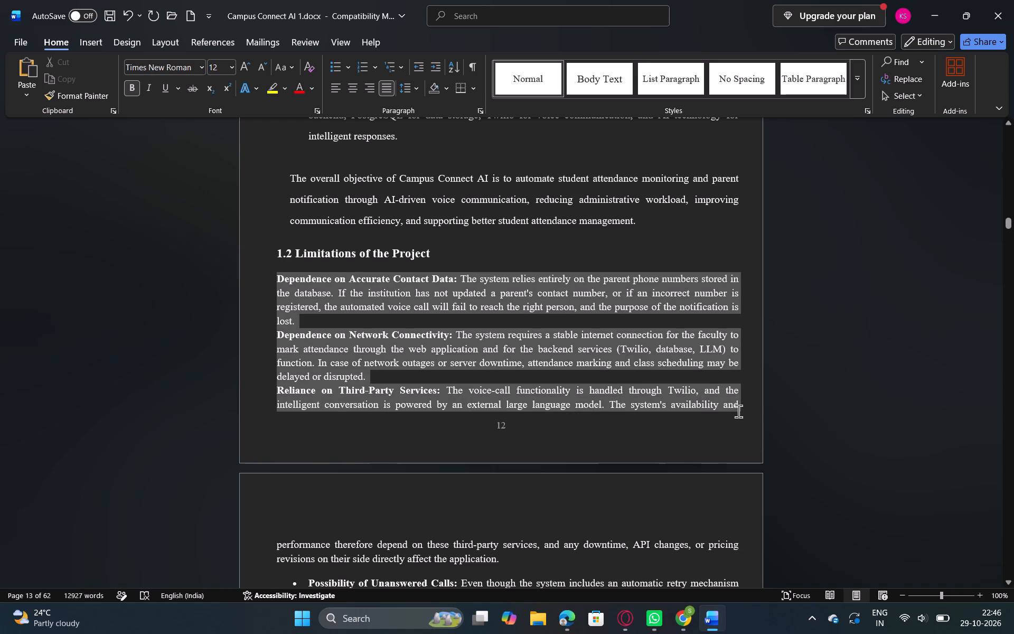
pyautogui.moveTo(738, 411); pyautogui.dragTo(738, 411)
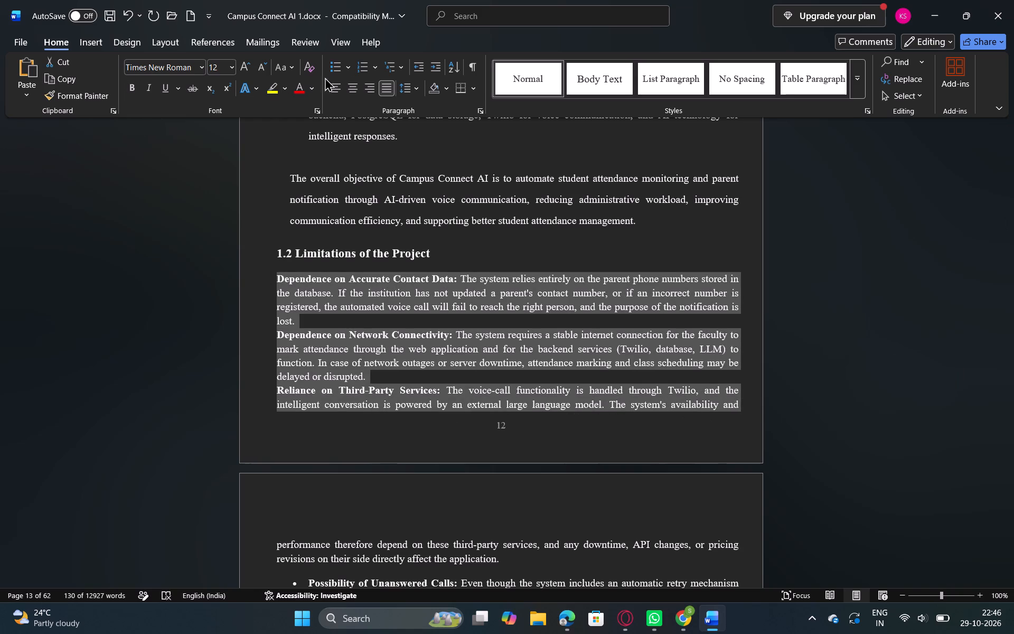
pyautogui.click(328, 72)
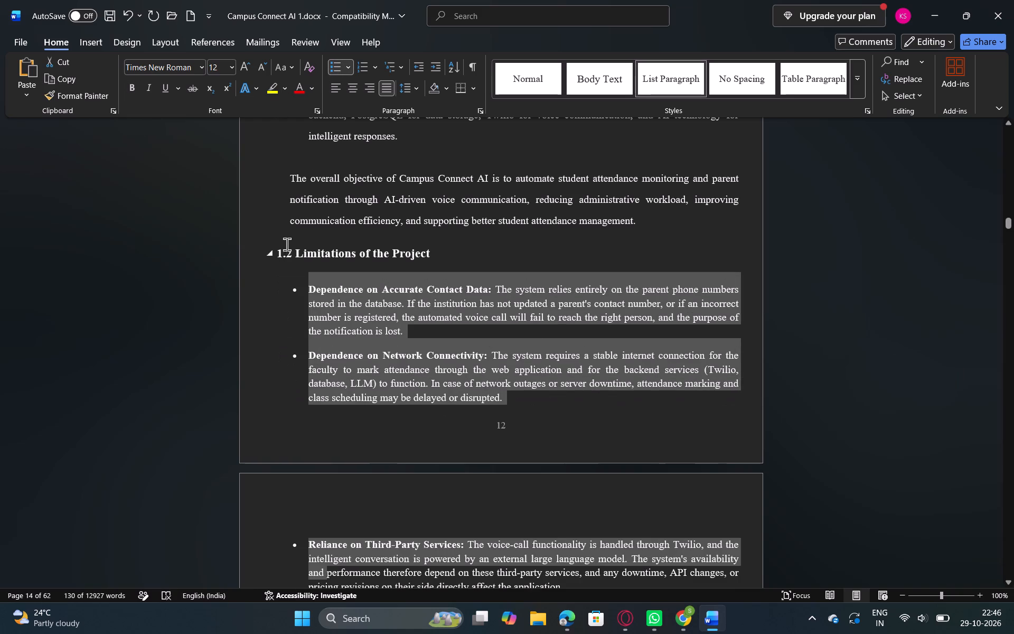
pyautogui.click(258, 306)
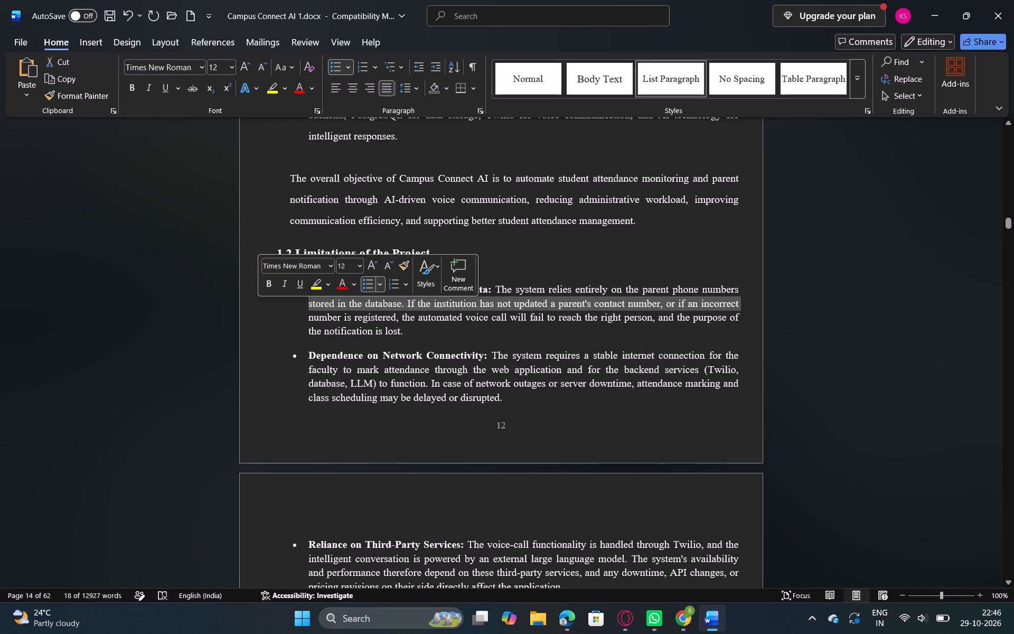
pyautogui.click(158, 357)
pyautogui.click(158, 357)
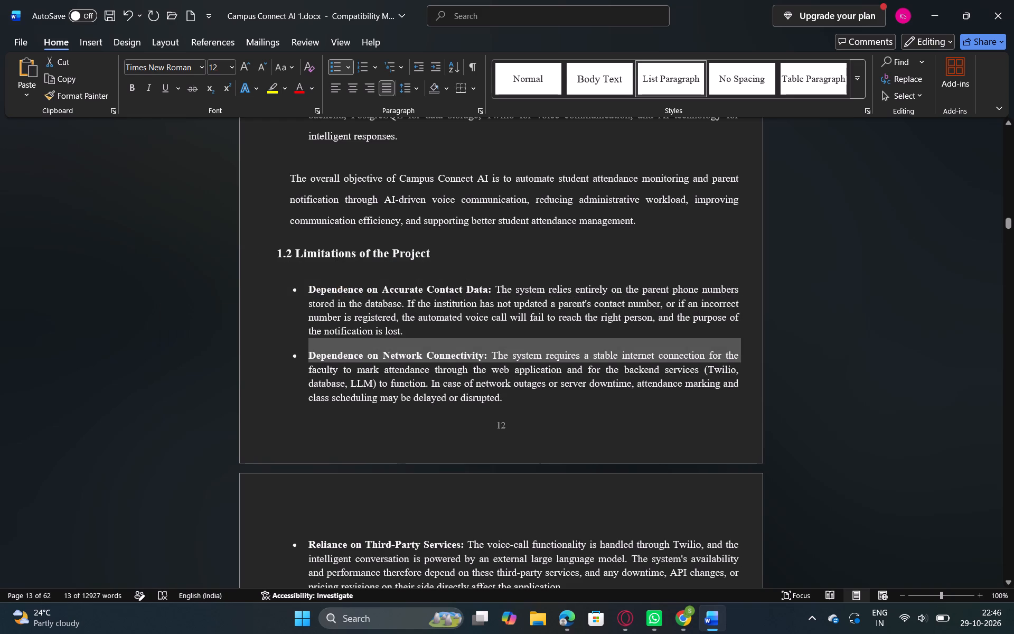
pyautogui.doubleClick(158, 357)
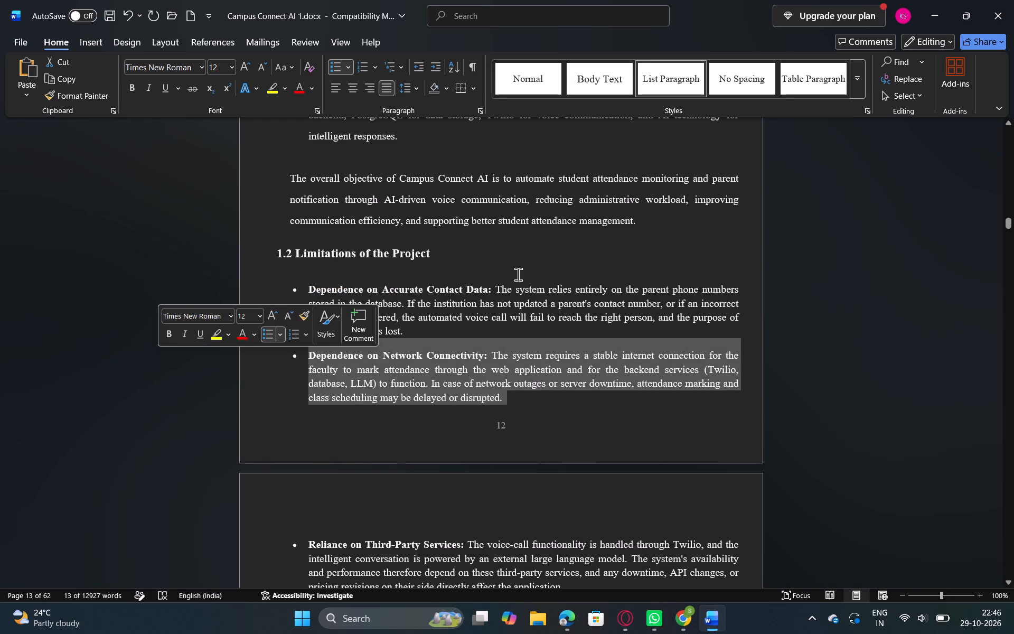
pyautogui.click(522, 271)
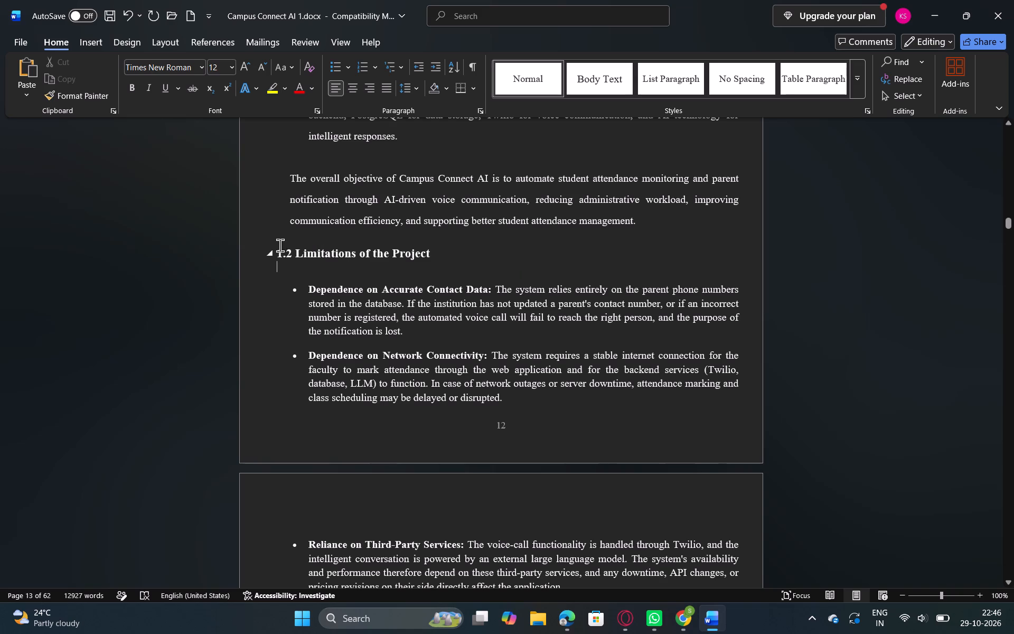
# Indent the "1.2 Limitations of the Project" heading with five leading spaces to bring it near the overall objective paragraph's left edge.
pyautogui.click(263, 250)
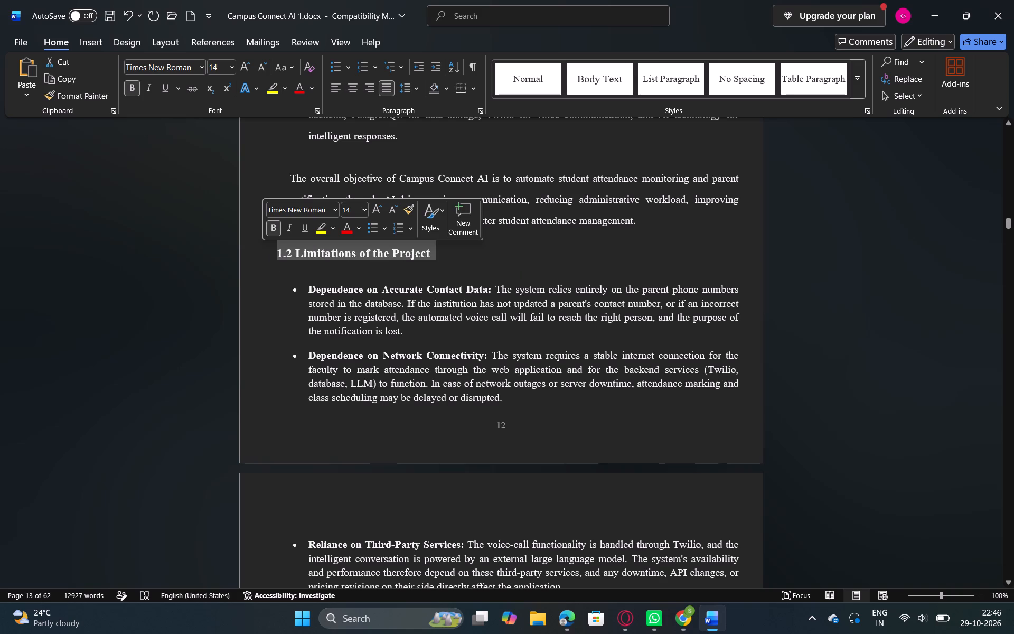
pyautogui.click(263, 250)
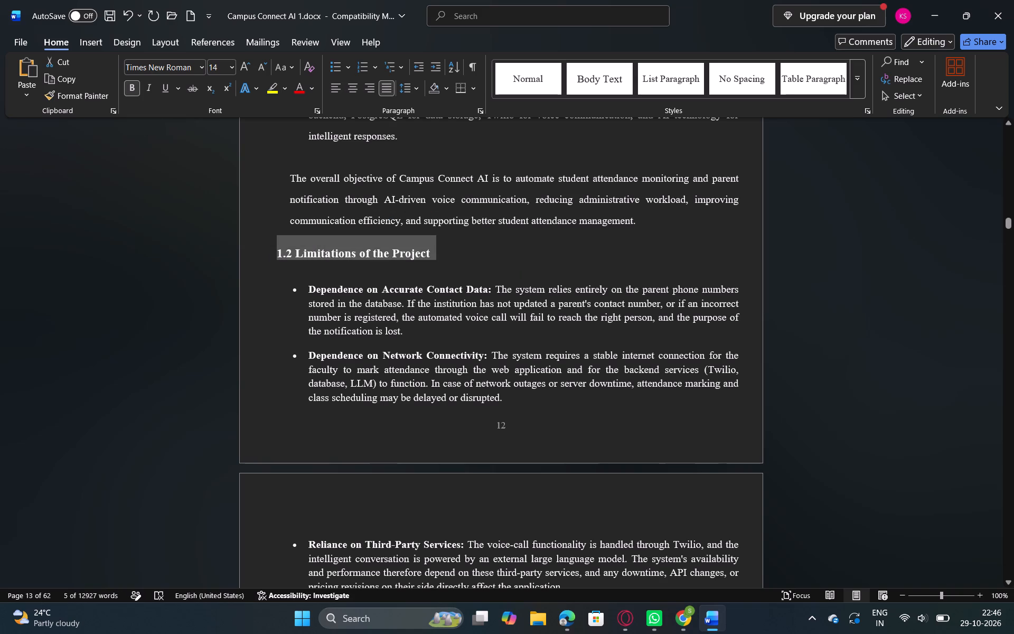
pyautogui.click(288, 250)
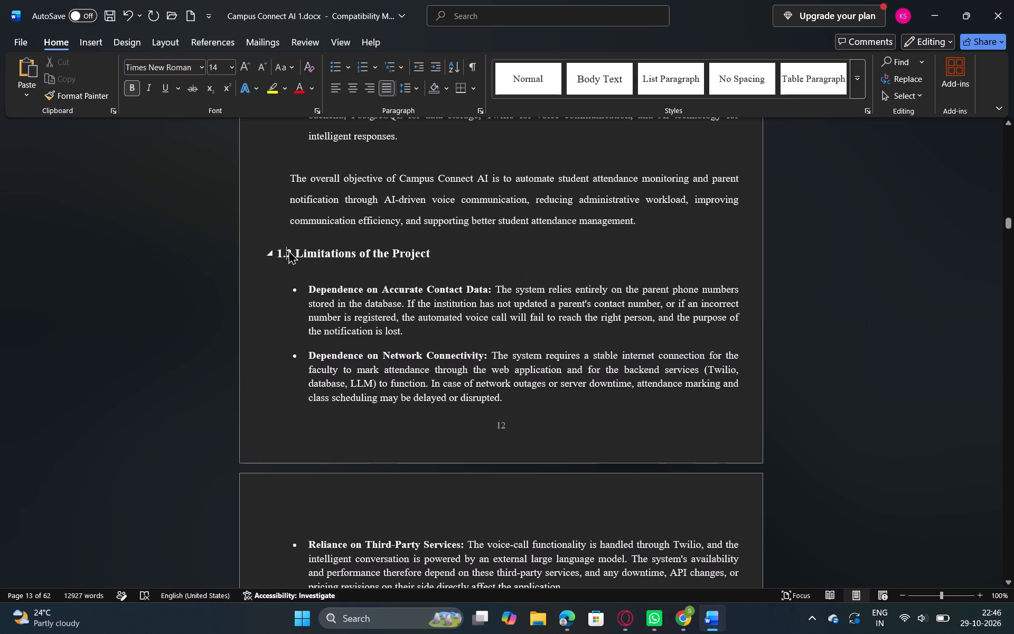
pyautogui.press('Left')
pyautogui.press('Left')
pyautogui.press('space')
pyautogui.press('space')
pyautogui.press('space')
pyautogui.press('space')
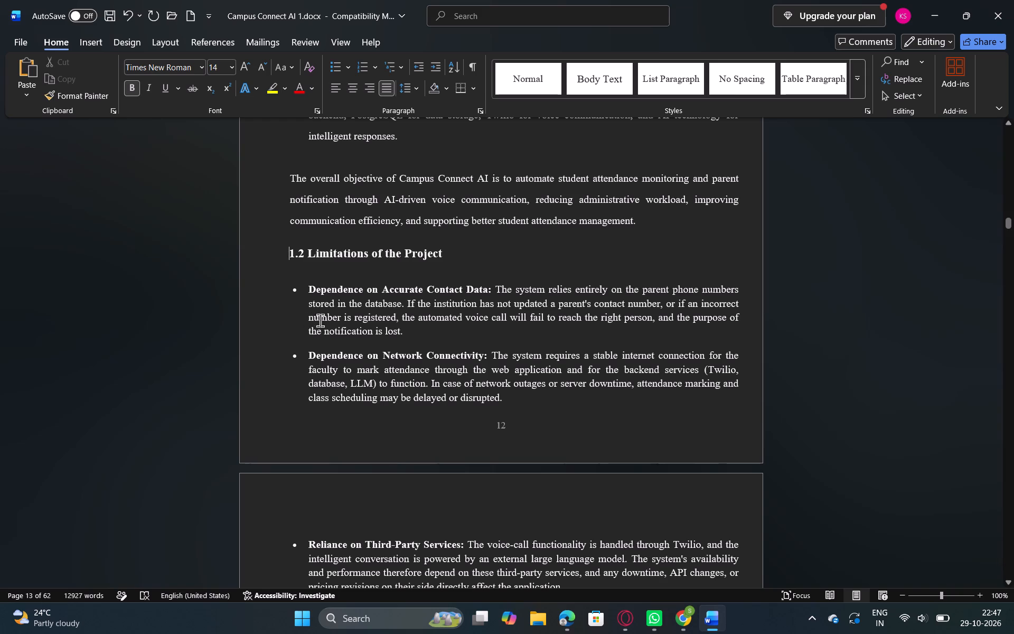
pyautogui.press('space')
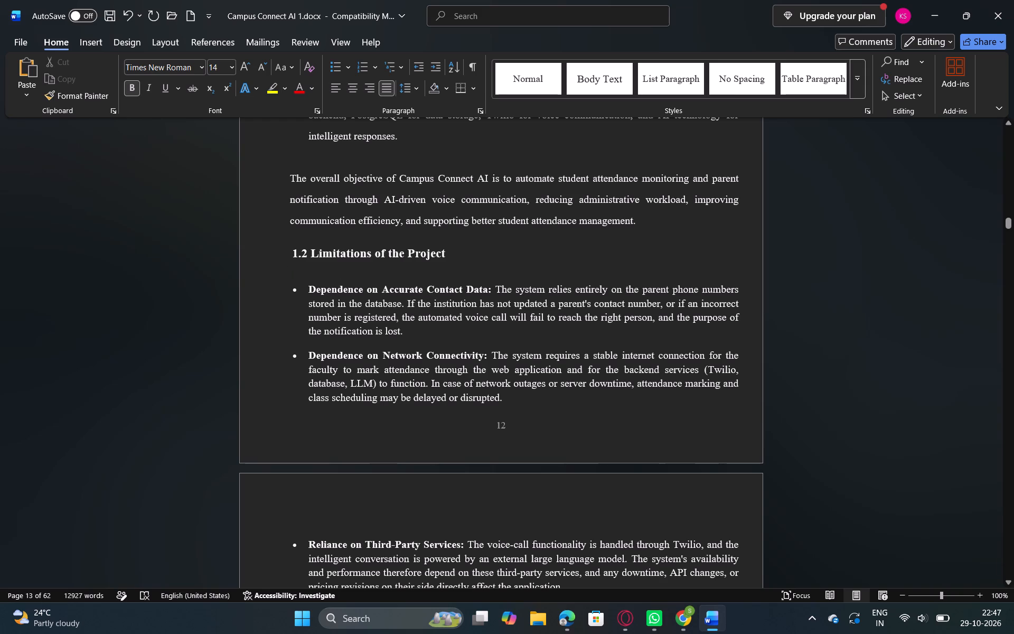
pyautogui.click(288, 218)
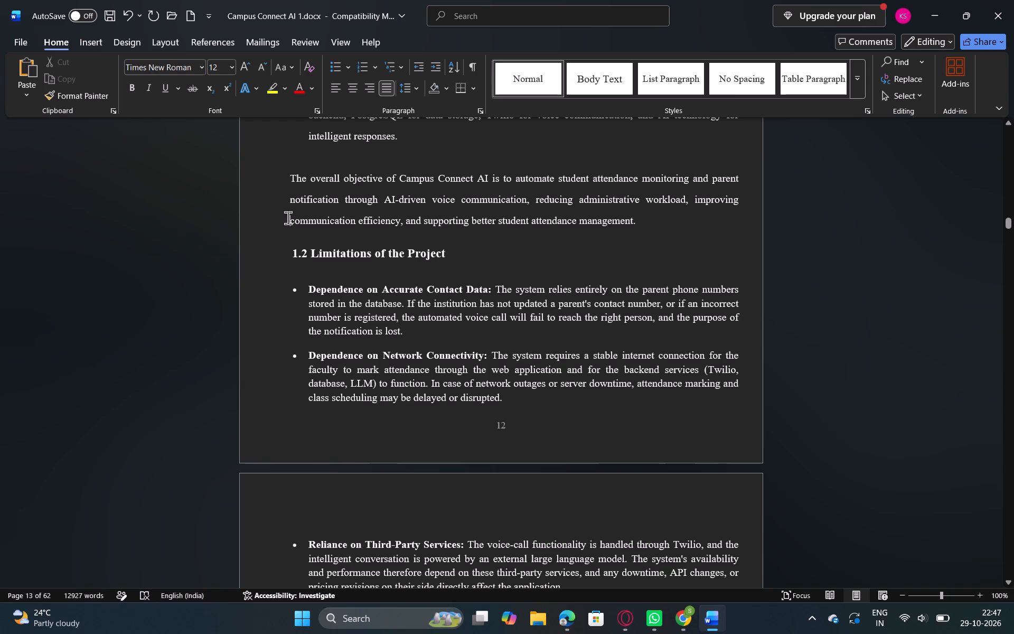
# Remove one leading space from the "1.2 Limitations of the Project" heading to align it with the overall objective paragraph above.
pyautogui.press('Down')
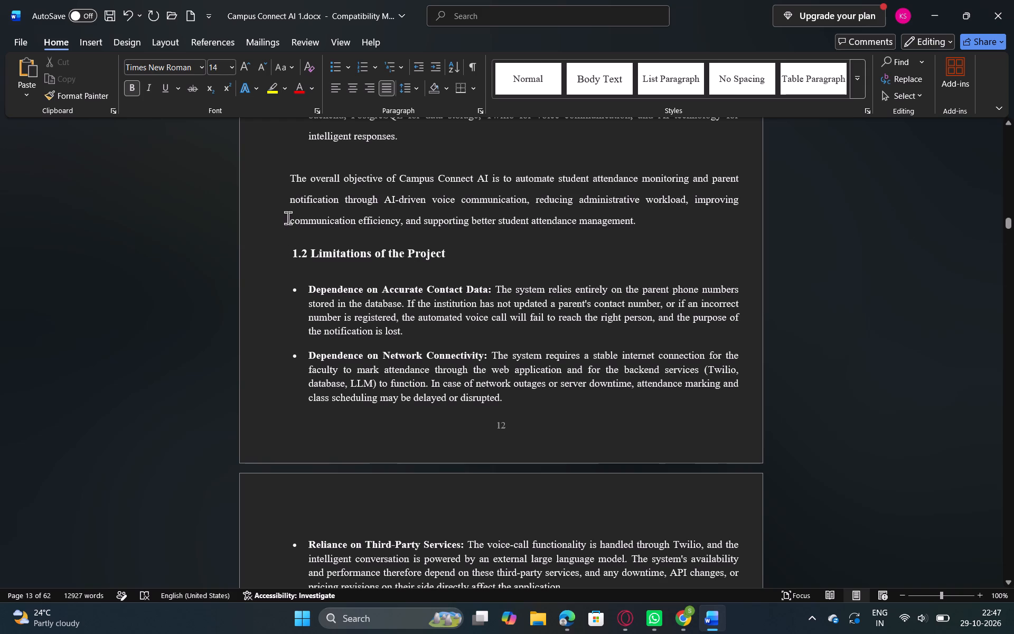
pyautogui.press('BackSpace')
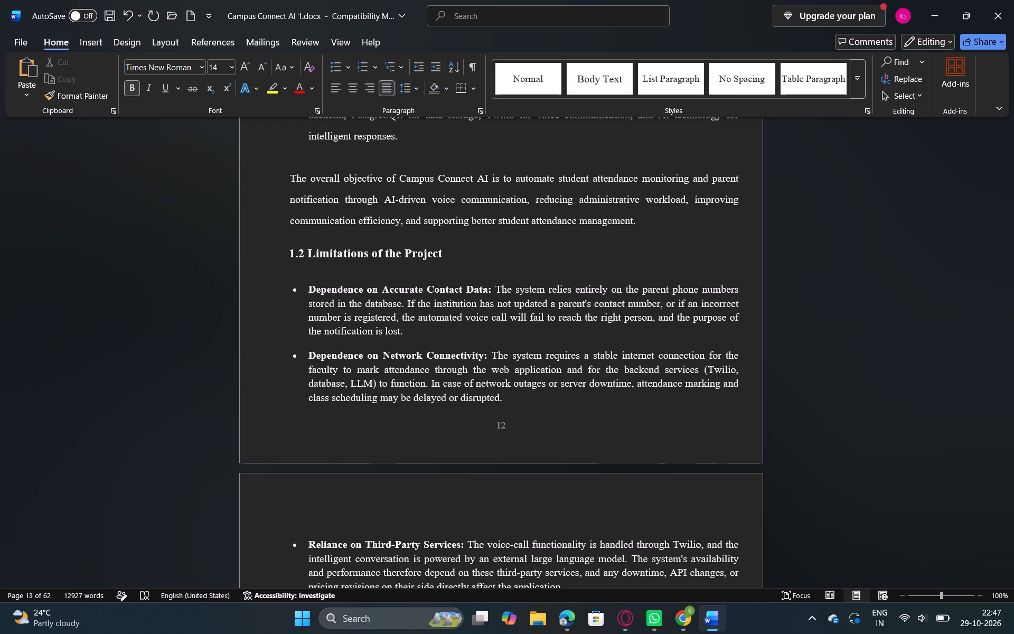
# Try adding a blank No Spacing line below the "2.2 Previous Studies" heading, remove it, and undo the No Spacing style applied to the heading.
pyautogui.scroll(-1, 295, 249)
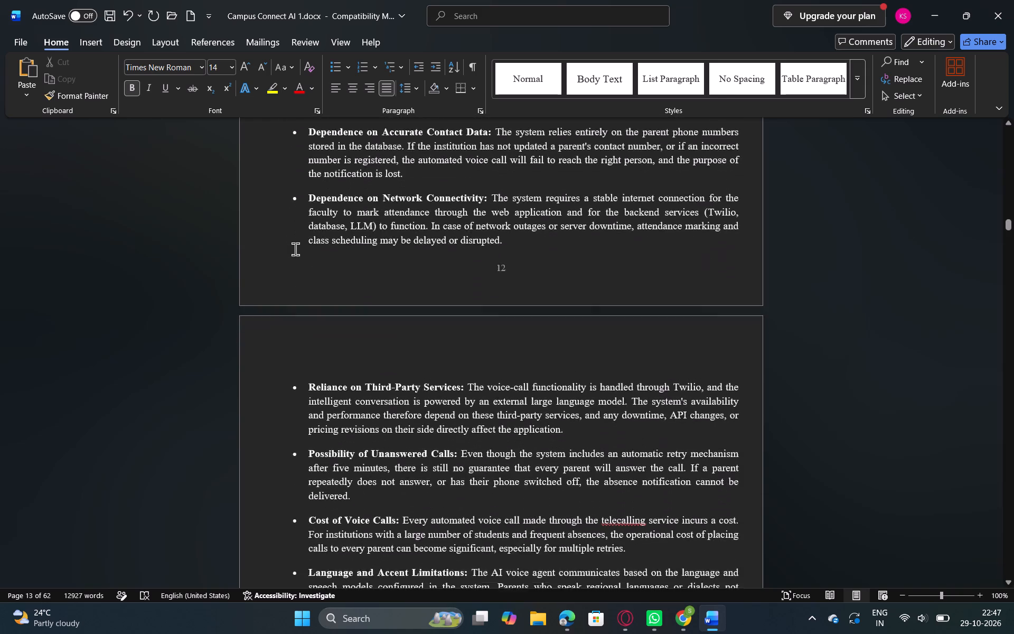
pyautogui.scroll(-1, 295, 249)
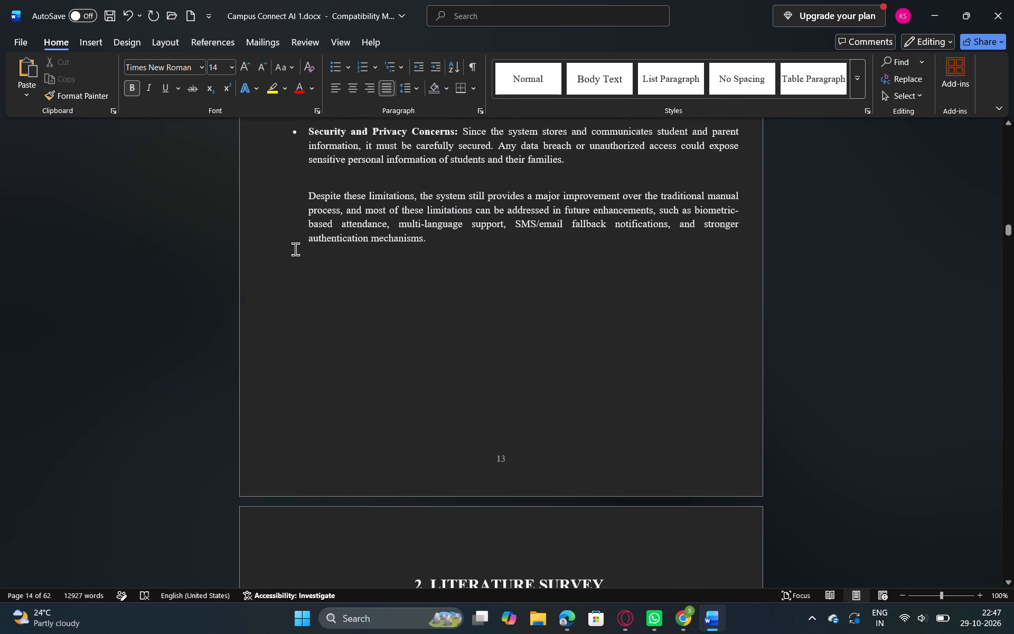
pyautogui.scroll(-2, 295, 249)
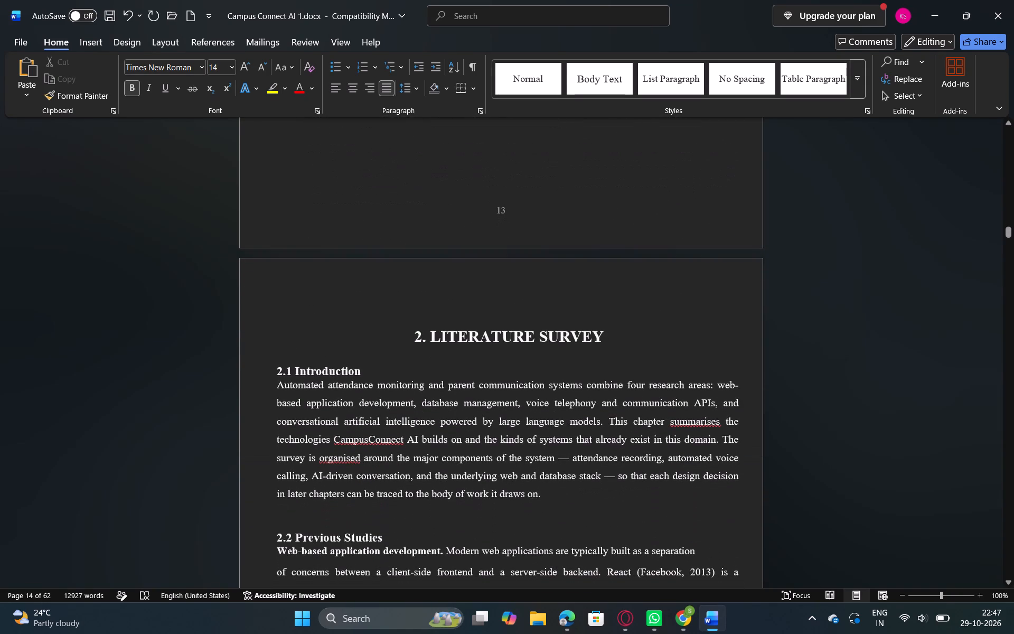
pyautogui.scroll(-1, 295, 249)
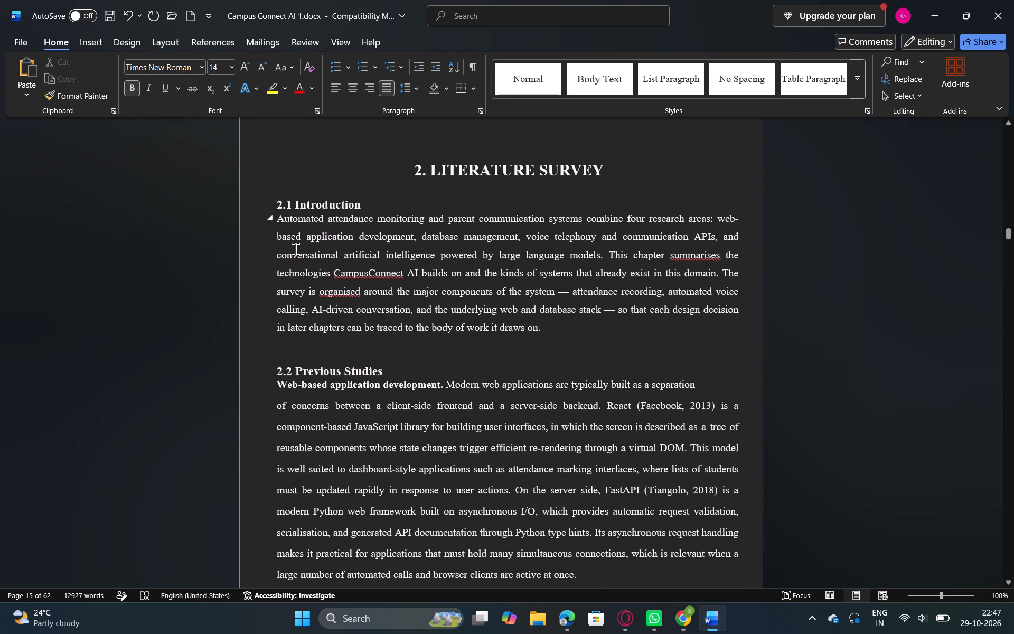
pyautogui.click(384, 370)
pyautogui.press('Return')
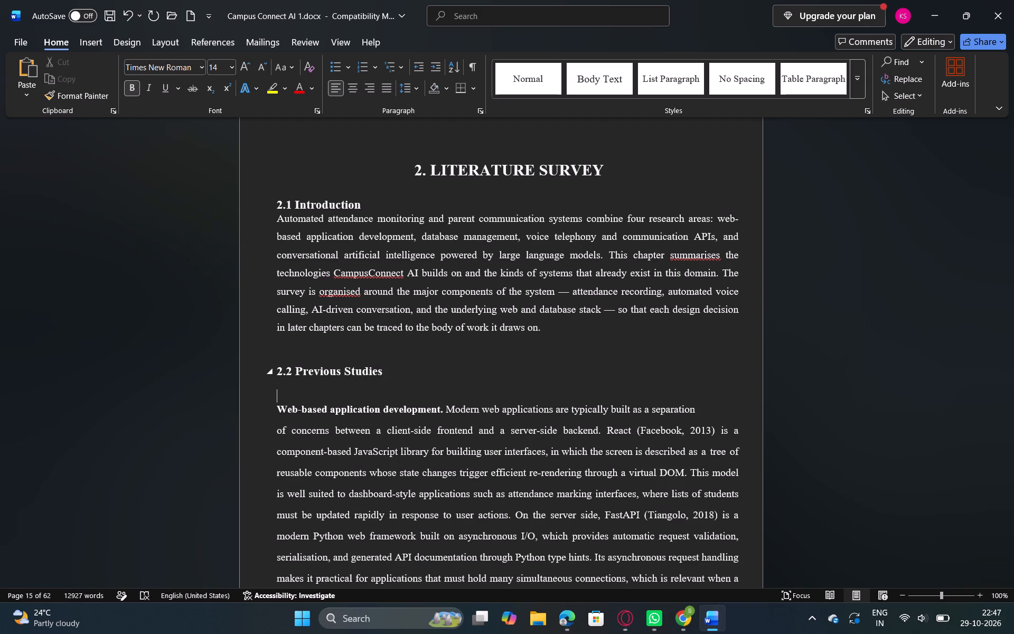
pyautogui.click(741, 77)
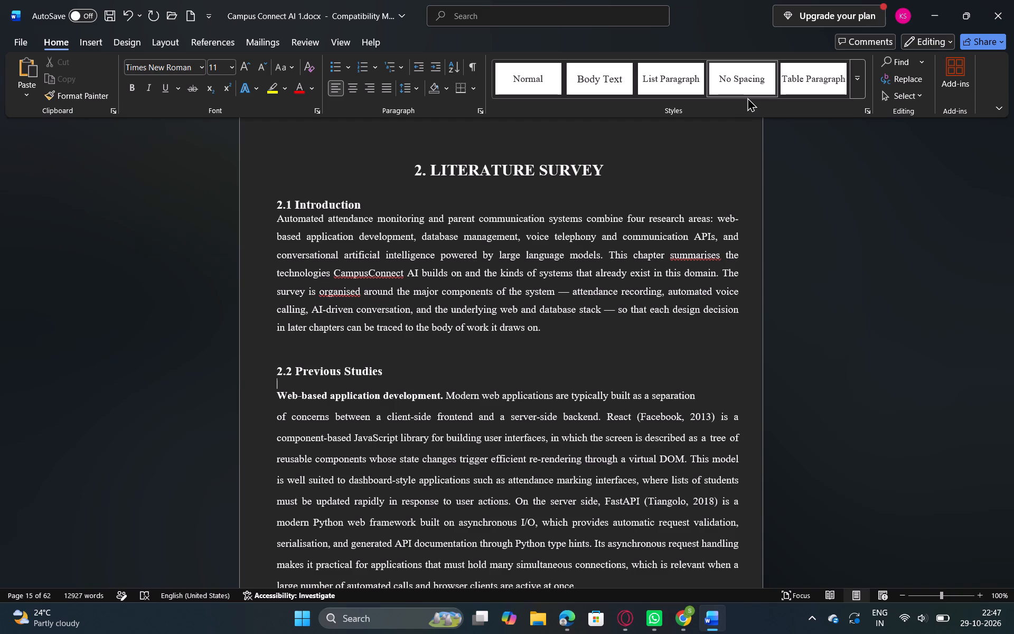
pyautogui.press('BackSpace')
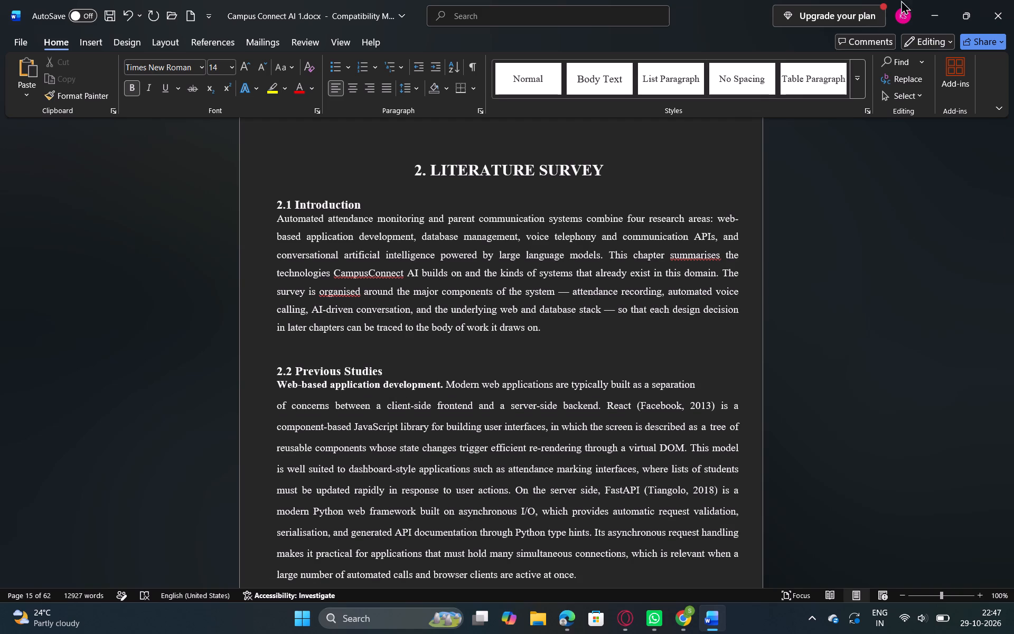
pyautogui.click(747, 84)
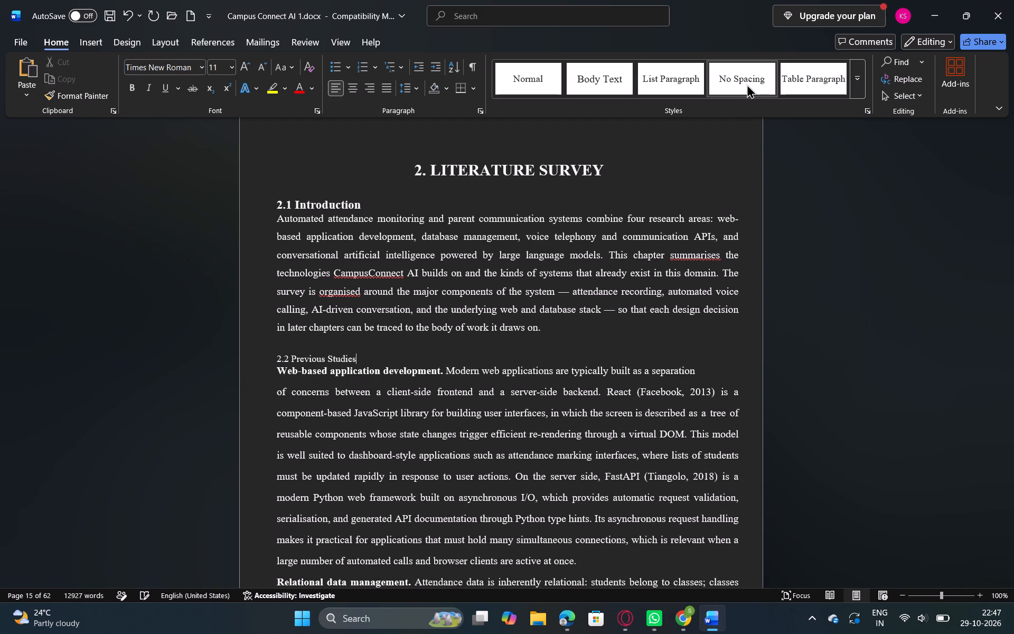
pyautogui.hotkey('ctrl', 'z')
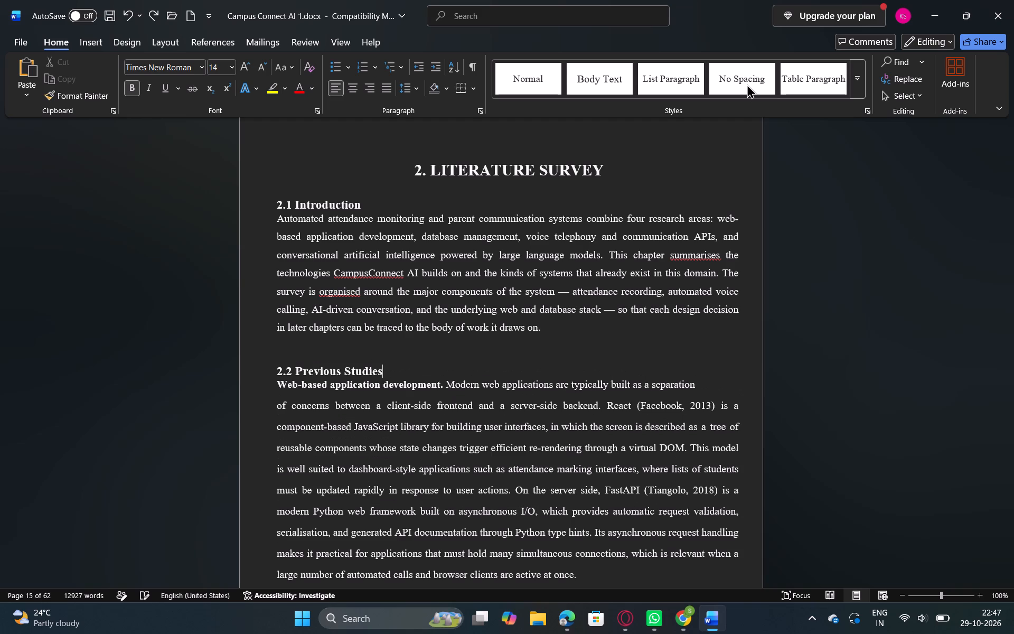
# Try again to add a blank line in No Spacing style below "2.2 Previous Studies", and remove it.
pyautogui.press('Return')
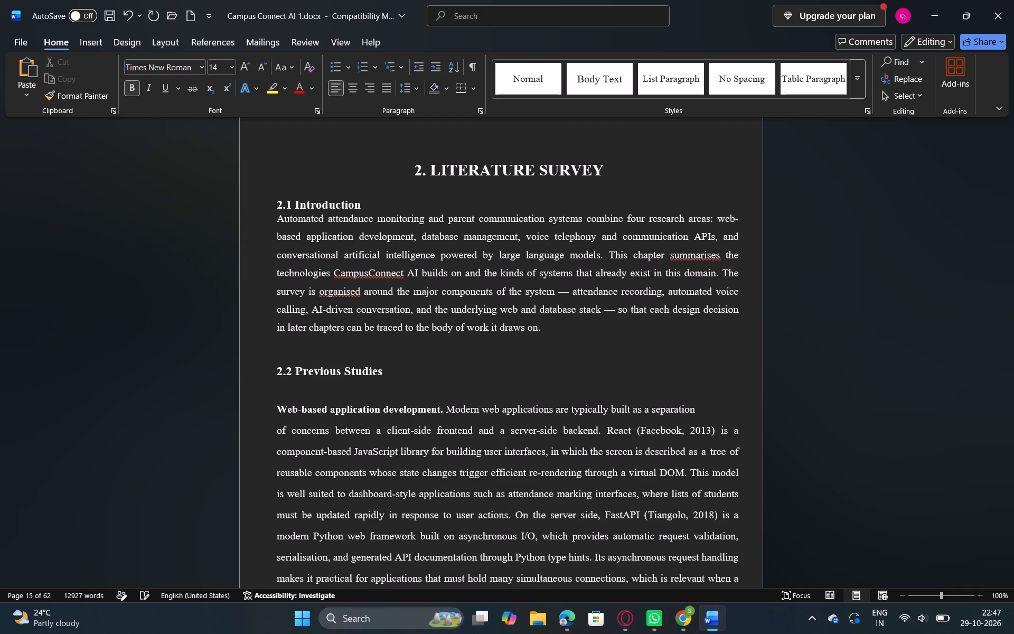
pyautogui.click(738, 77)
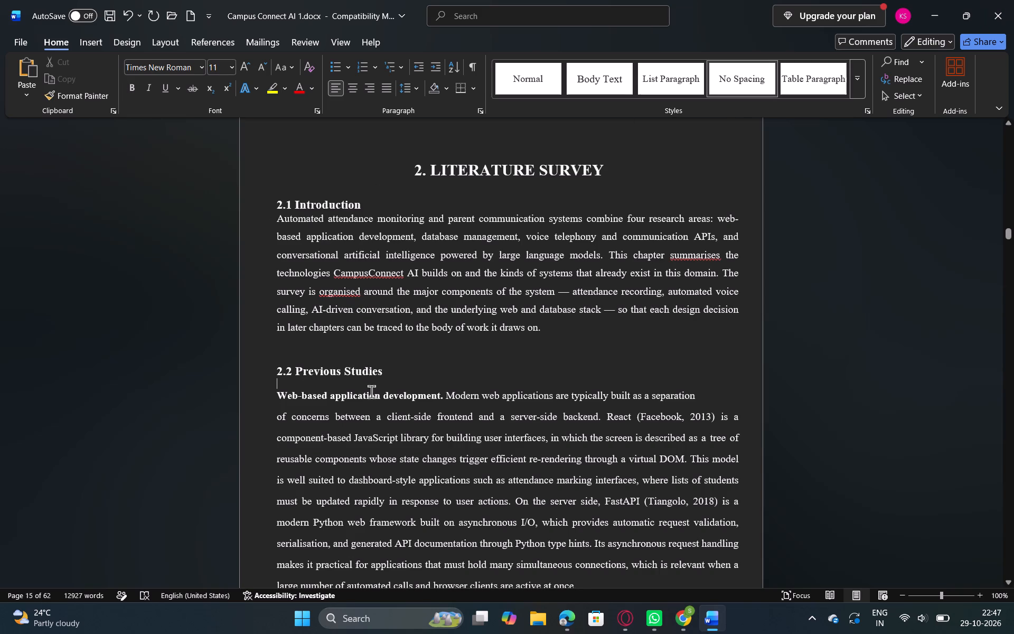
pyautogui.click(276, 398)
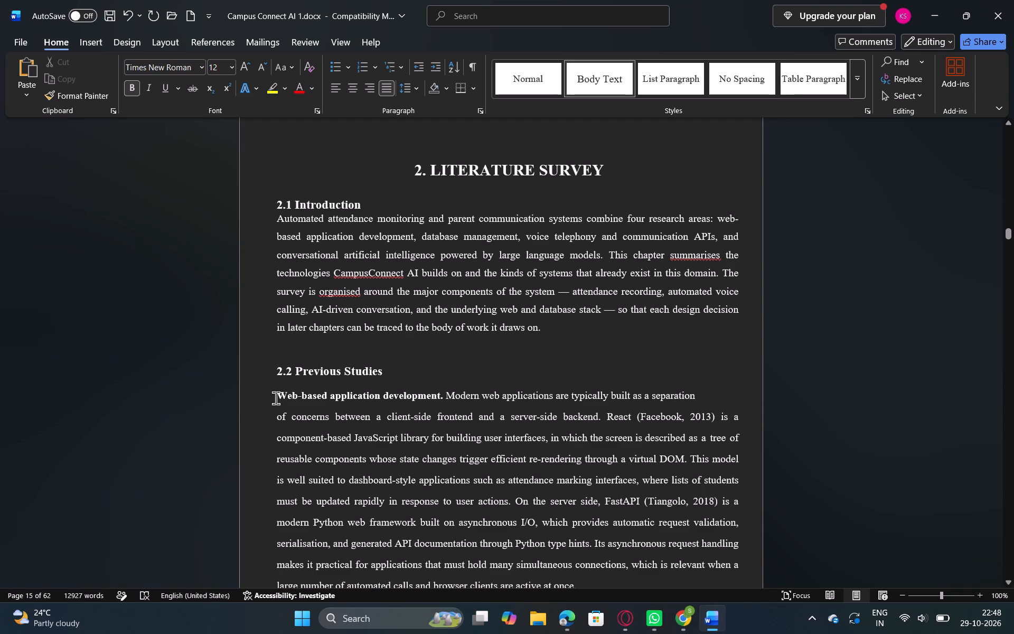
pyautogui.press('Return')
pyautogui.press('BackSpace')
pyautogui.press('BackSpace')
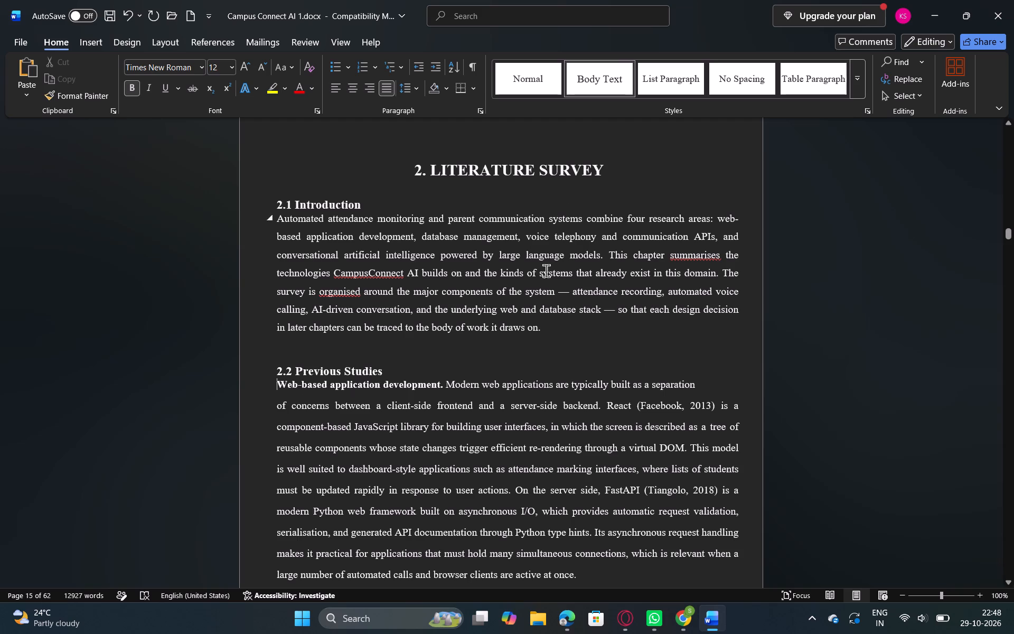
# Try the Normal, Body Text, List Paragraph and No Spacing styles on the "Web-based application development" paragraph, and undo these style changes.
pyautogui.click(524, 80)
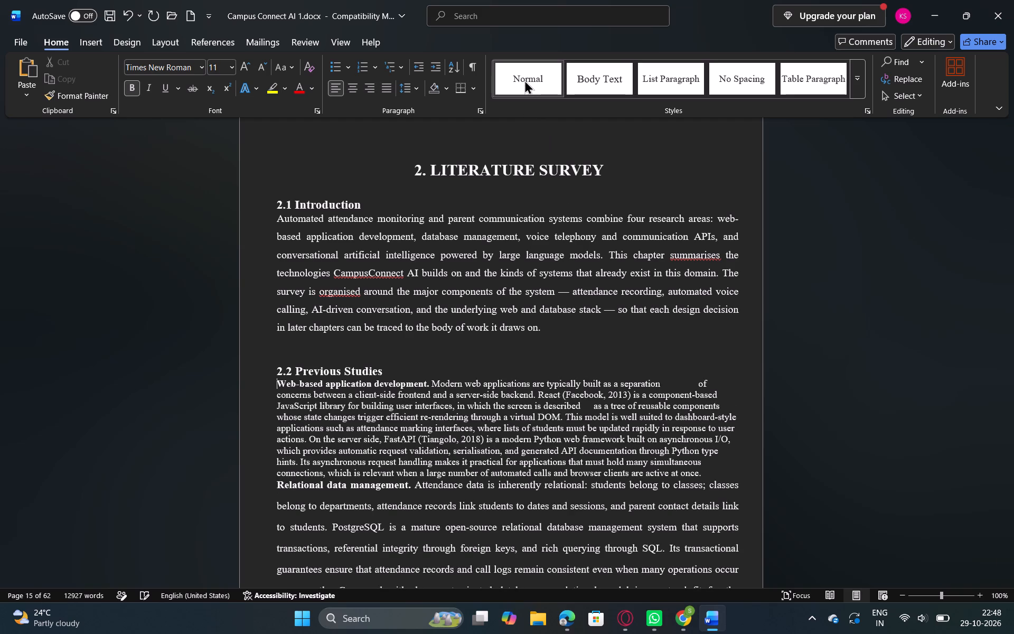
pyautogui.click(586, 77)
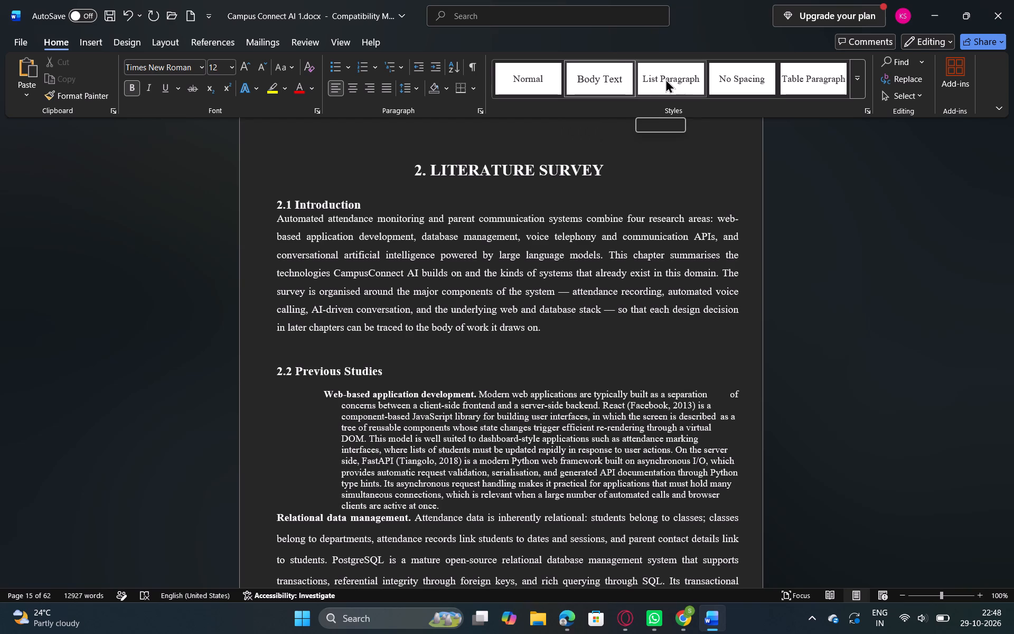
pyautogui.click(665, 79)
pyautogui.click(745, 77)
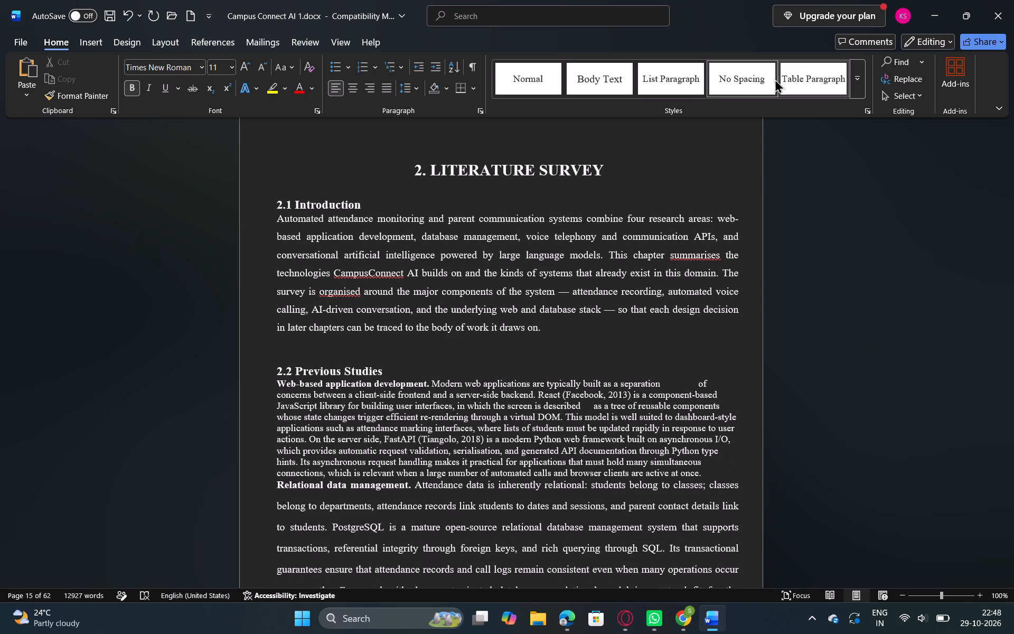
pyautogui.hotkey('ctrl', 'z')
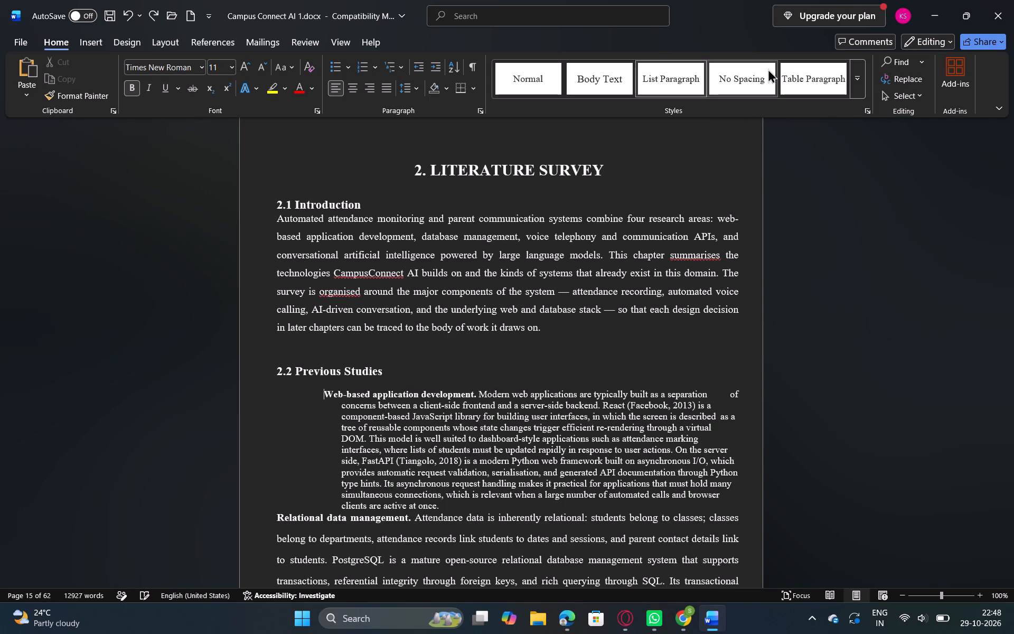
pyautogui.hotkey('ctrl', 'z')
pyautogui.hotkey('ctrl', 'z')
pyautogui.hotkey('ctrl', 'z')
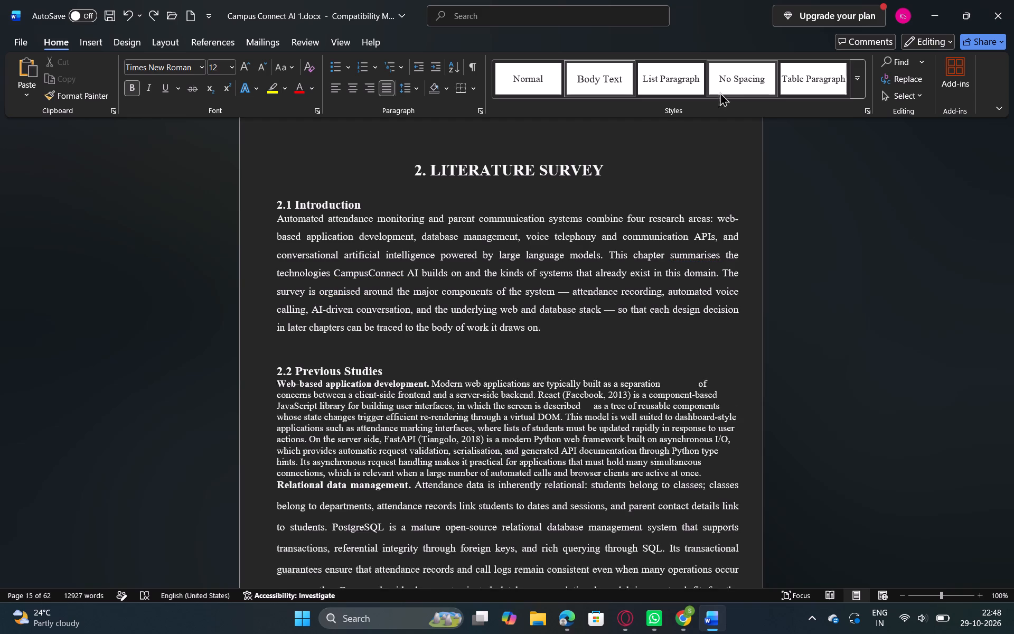
# Delete the blank line above the "2.2 Previous Studies" heading to tighten the gap after the introduction paragraph.
pyautogui.click(268, 365)
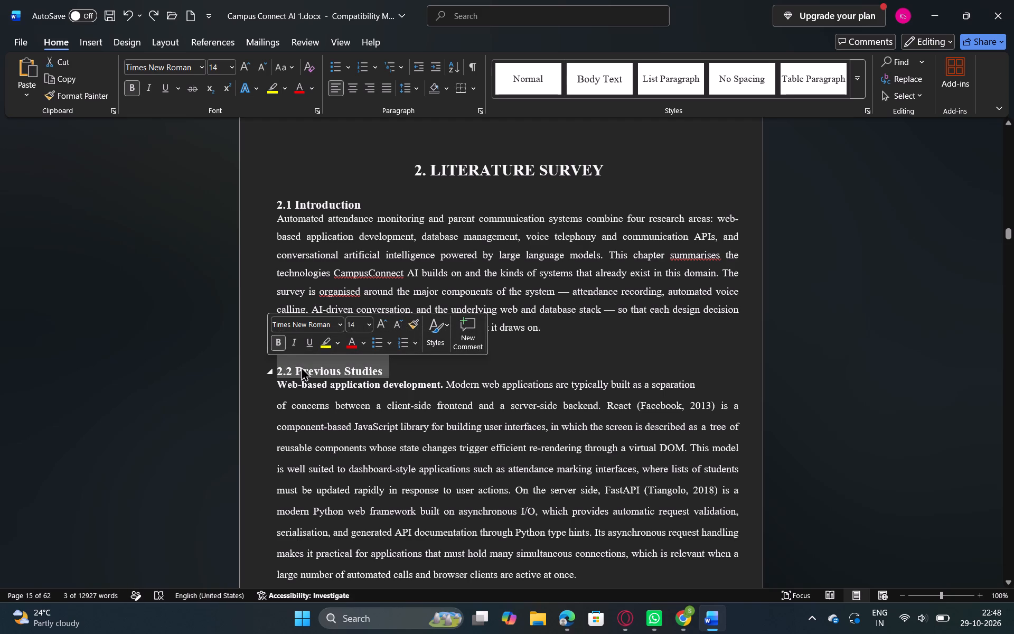
pyautogui.click(280, 363)
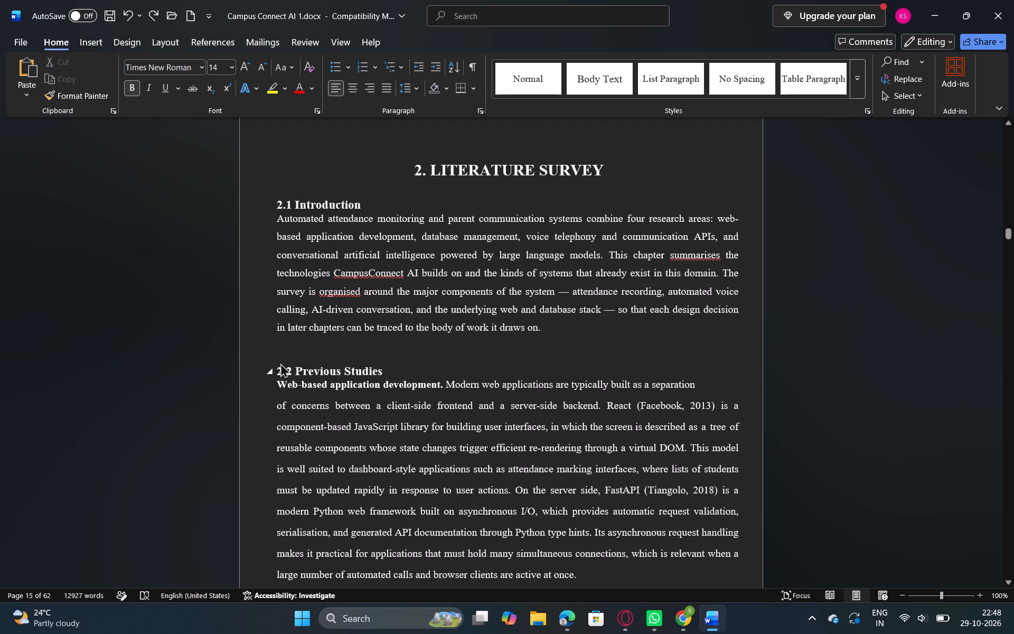
pyautogui.press('Left')
pyautogui.press('BackSpace')
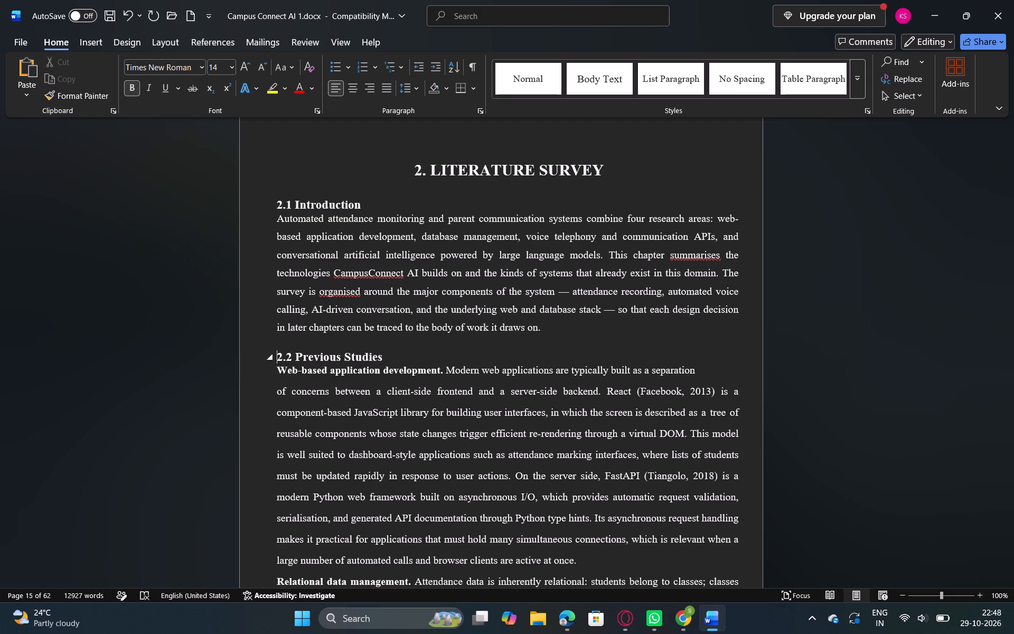
pyautogui.press('Return')
pyautogui.press('BackSpace')
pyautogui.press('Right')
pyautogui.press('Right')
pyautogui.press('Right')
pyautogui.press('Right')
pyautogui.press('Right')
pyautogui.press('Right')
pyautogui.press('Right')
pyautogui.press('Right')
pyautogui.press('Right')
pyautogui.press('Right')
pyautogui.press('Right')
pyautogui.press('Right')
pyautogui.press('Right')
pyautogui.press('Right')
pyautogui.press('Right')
# Insert a blank line below the "2.1 Introduction" heading and remove its automatic 2.2 number.
pyautogui.click(366, 208)
pyautogui.press('Return')
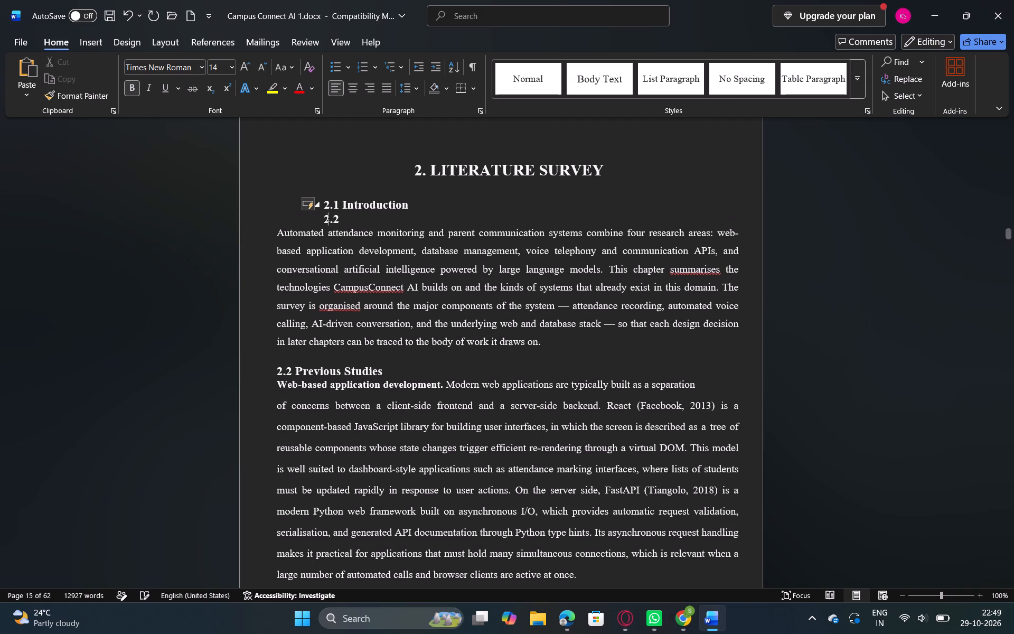
pyautogui.press('BackSpace')
# Stop automatic numbered-list creation on the "2.1 Introduction" heading, turning its number into plain text aligned with the left margin.
pyautogui.click(297, 201)
pyautogui.click(297, 201)
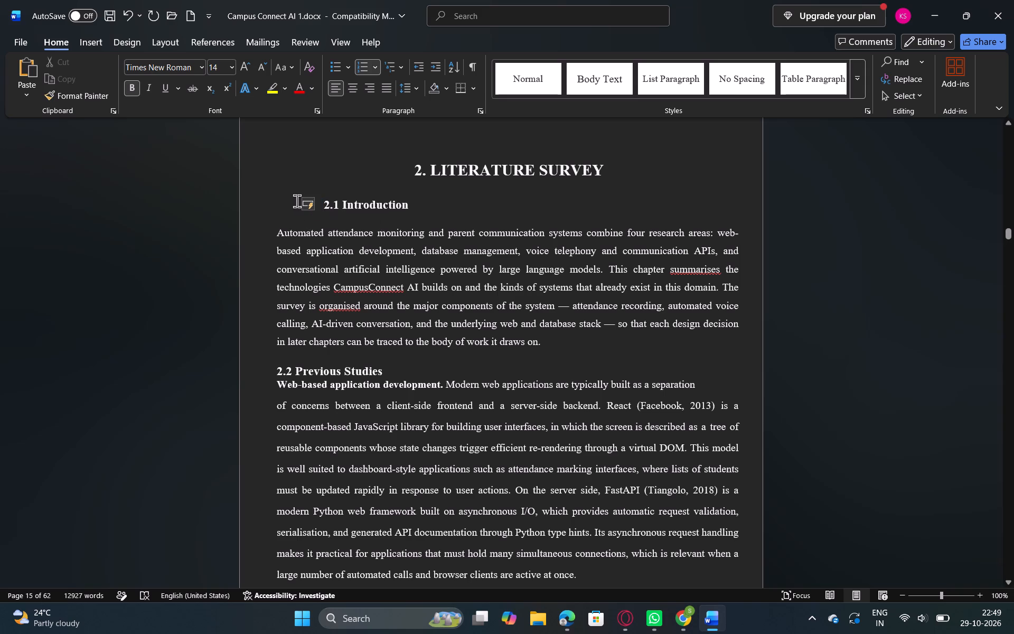
pyautogui.press('Left')
pyautogui.press('Left')
pyautogui.press('Right')
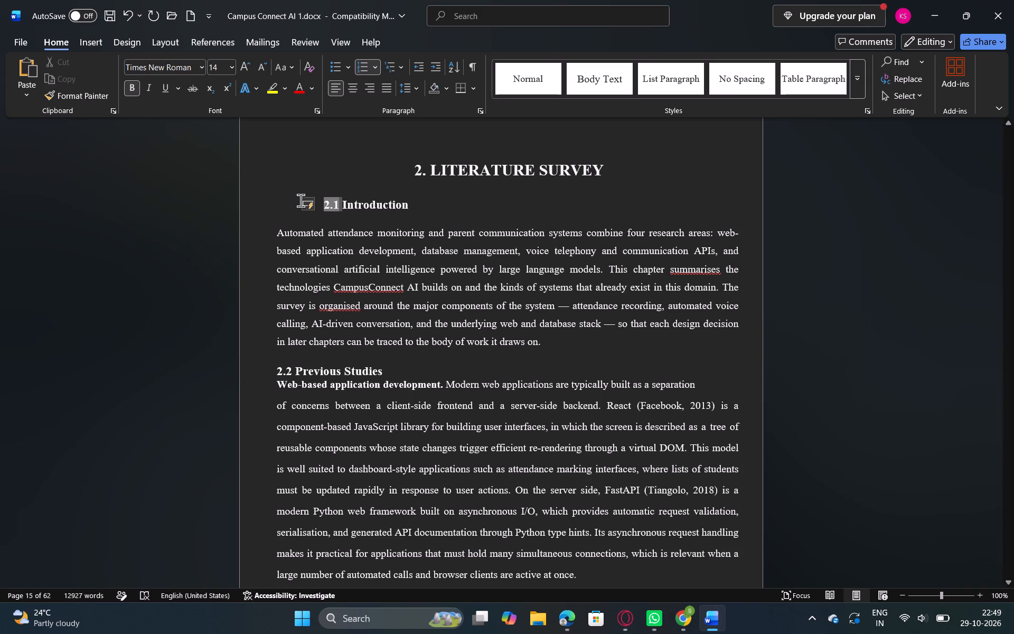
pyautogui.click(296, 200)
pyautogui.press('Left')
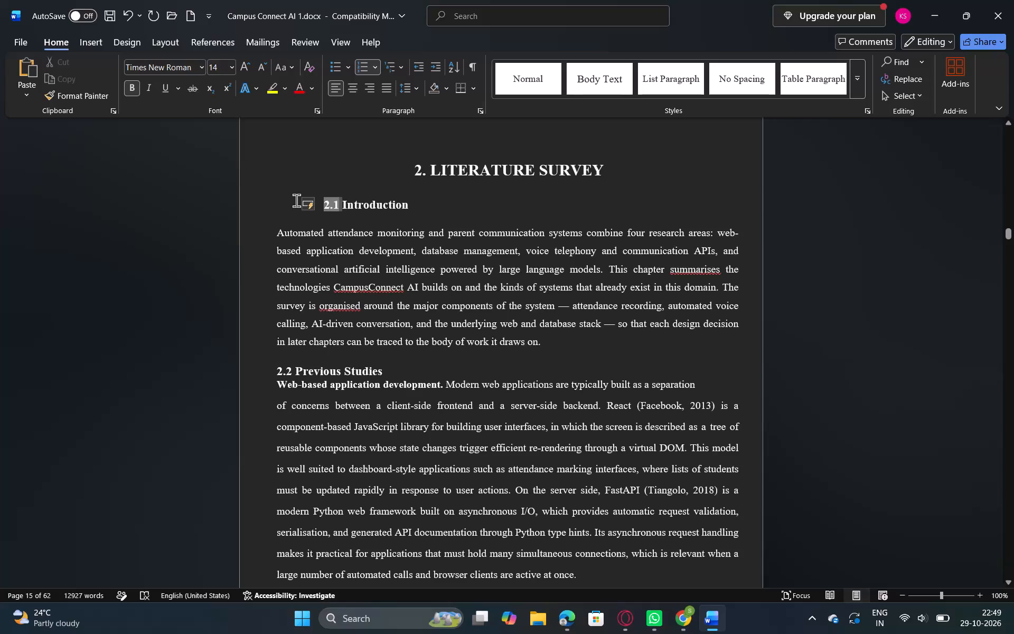
pyautogui.press('Left')
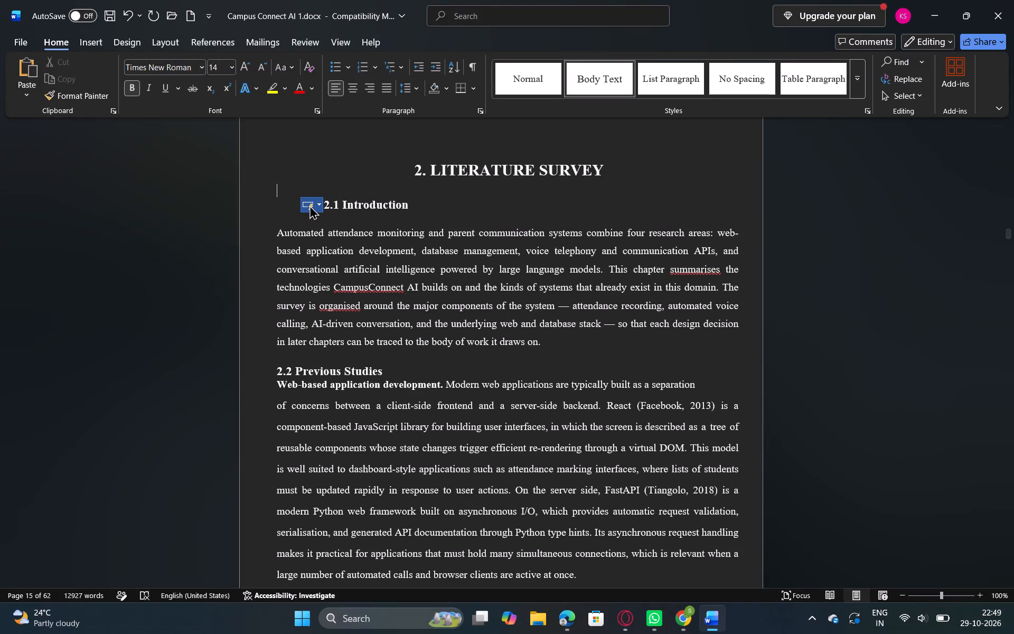
pyautogui.click(309, 205)
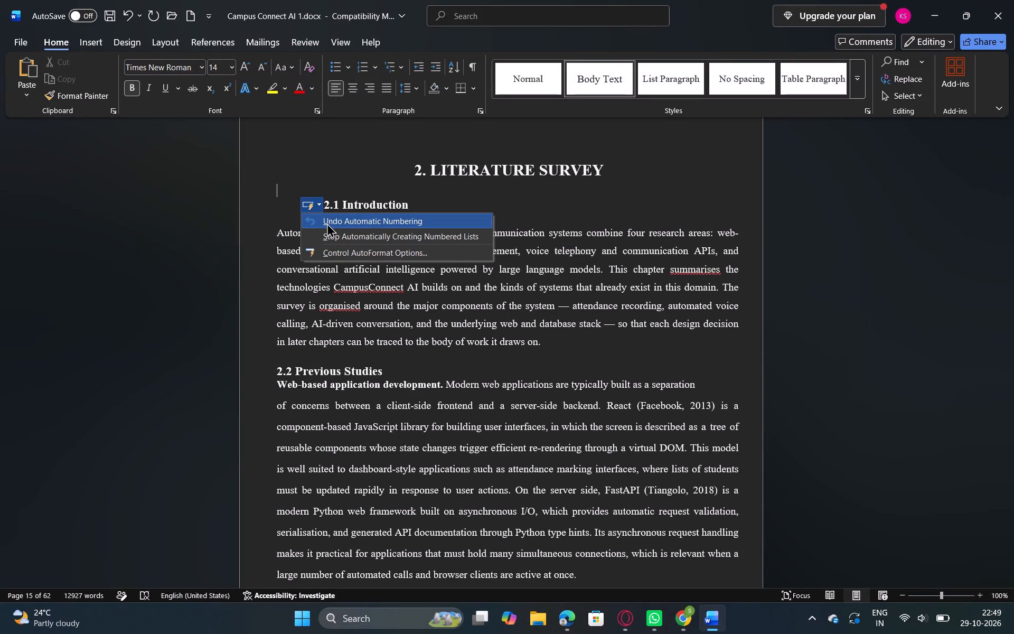
pyautogui.click(337, 233)
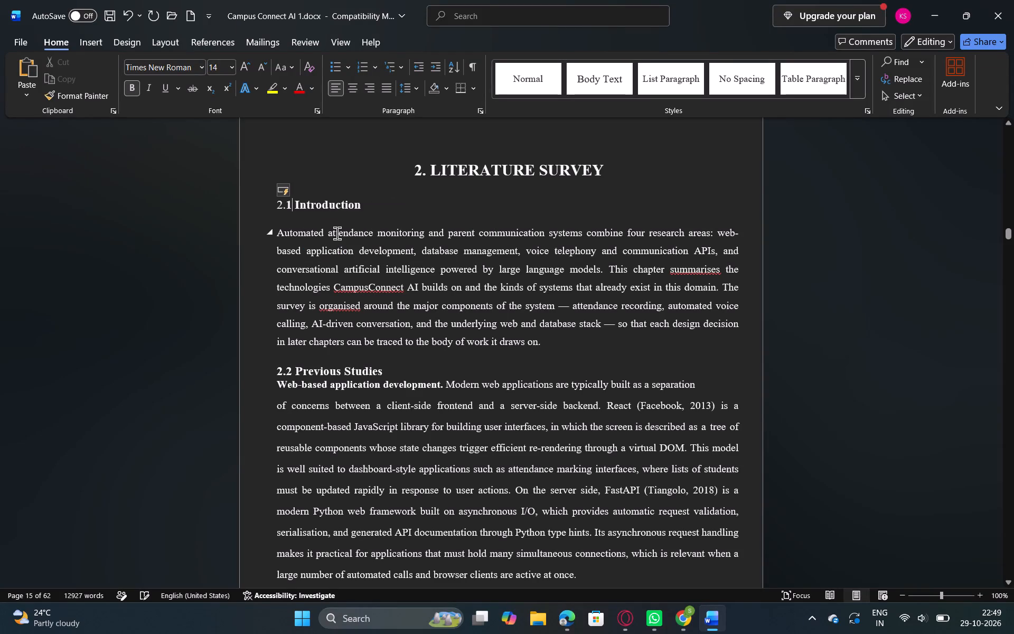
pyautogui.click(375, 203)
# Insert a blank line below the "2.2 Previous Studies" heading and apply the No Spacing style to it.
pyautogui.click(388, 365)
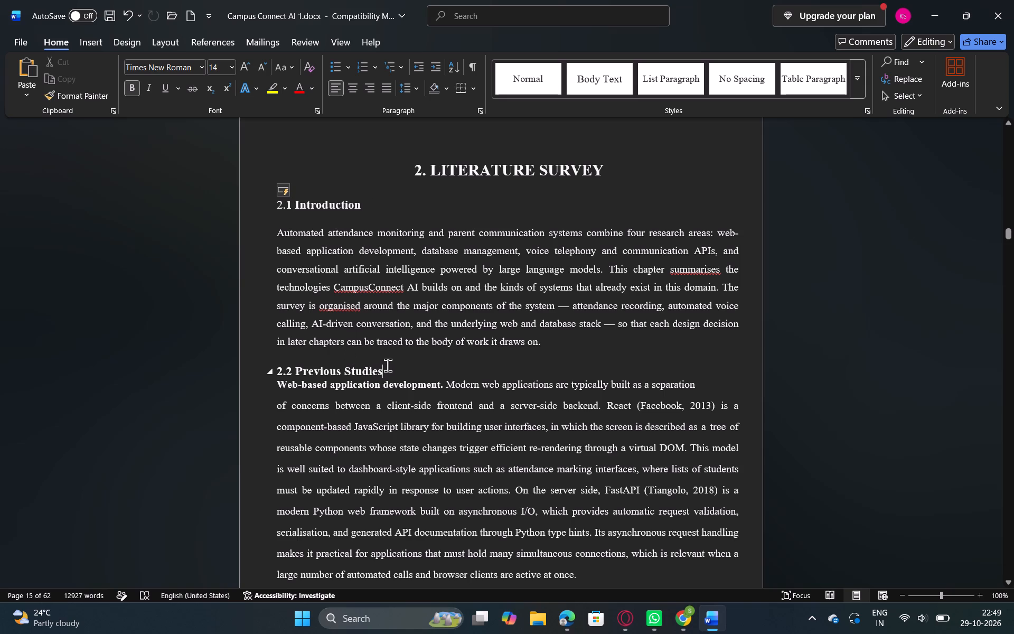
pyautogui.press('Return')
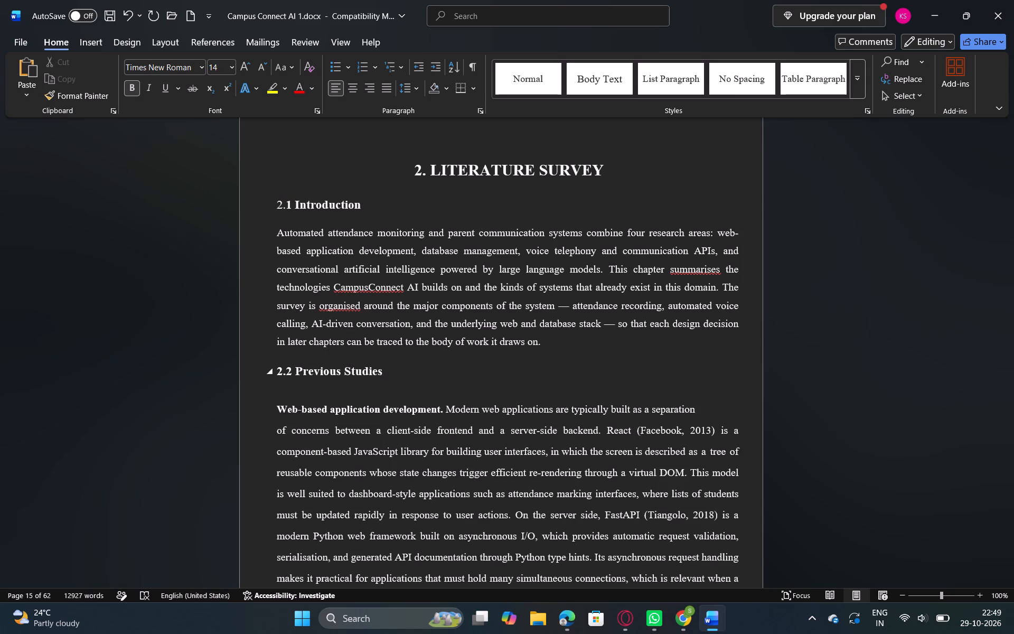
pyautogui.press('BackSpace')
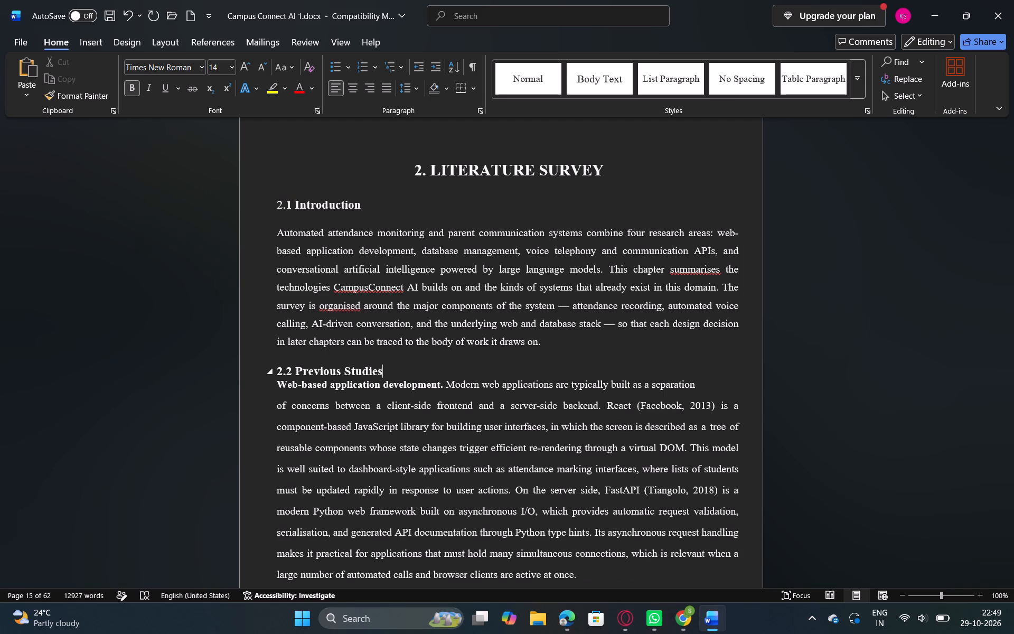
pyautogui.press('Return')
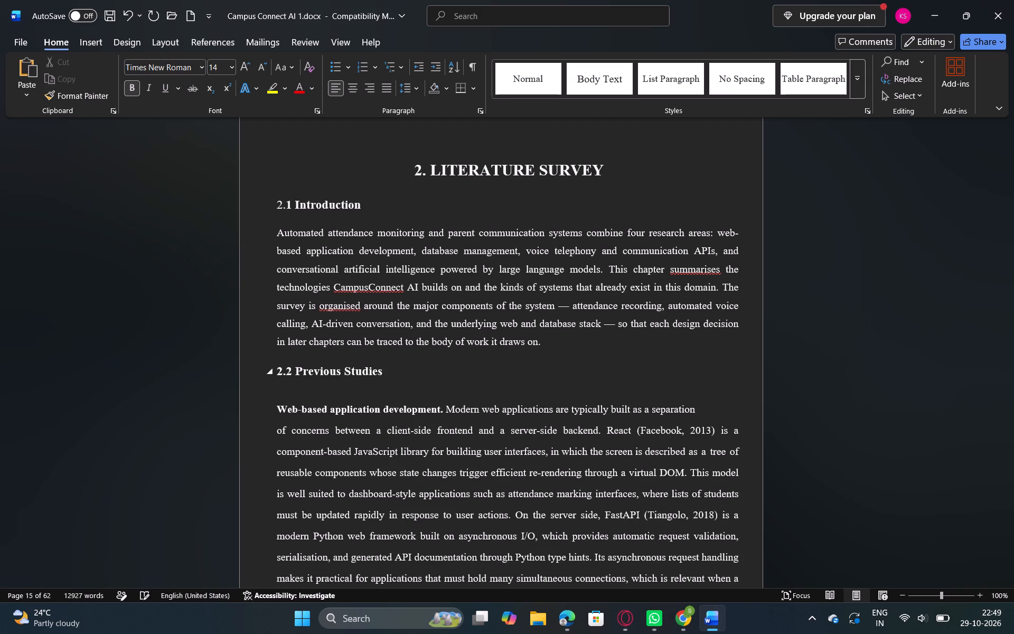
pyautogui.click(753, 76)
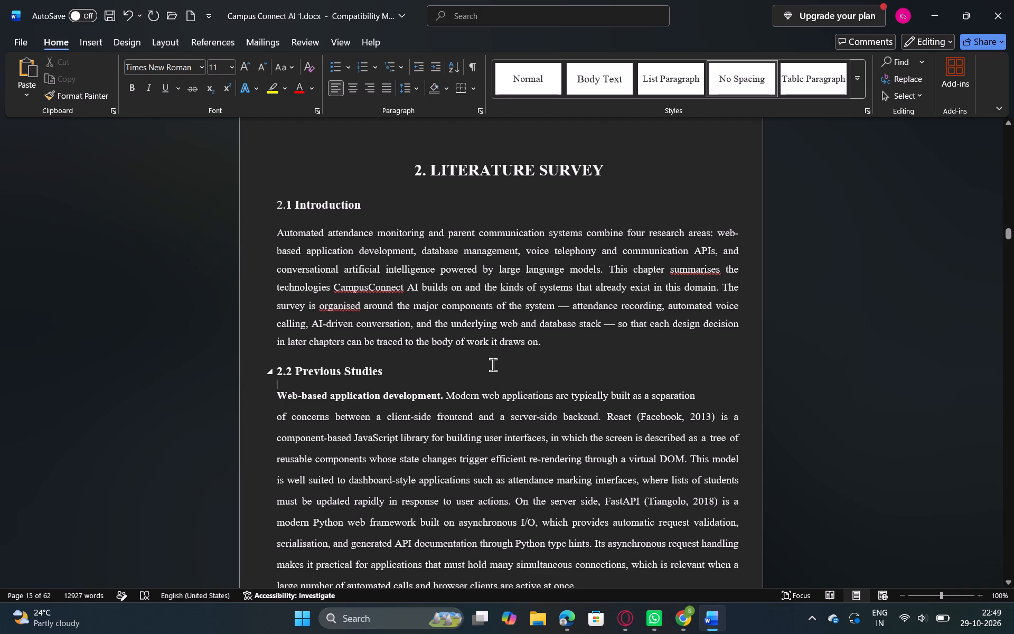
# Review the spacing and layout of the Literature Survey pages, from the introduction through the Previous Studies paragraphs.
pyautogui.scroll(-1, 493, 365)
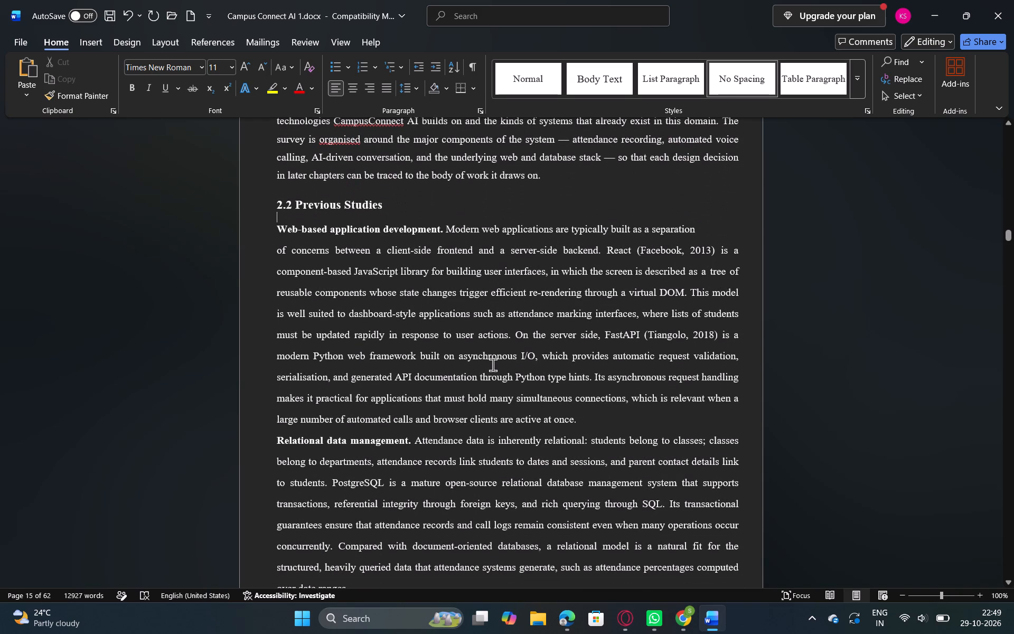
pyautogui.scroll(-3, 493, 365)
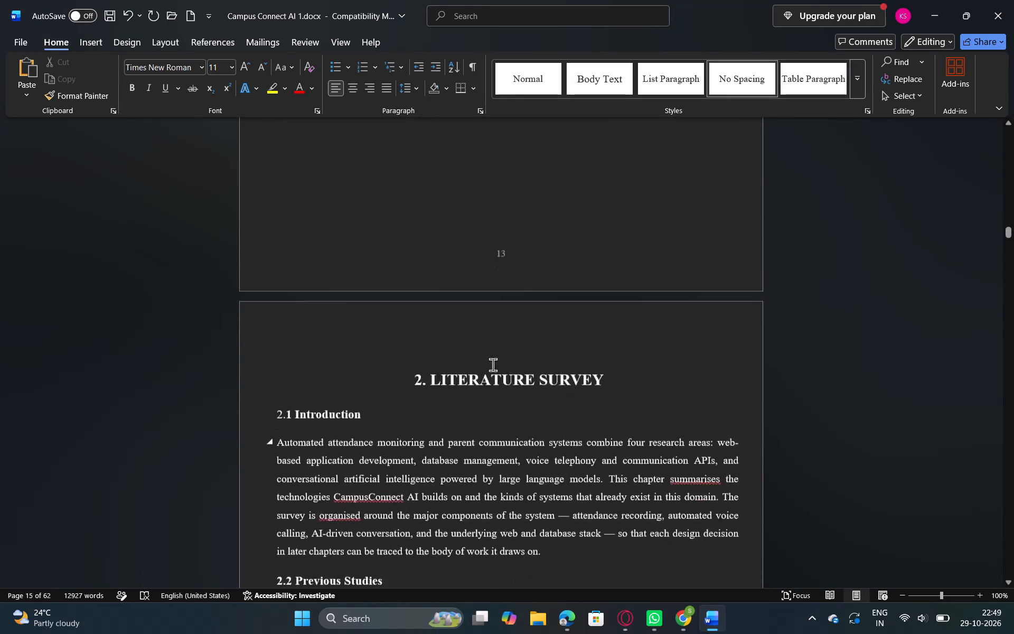
pyautogui.scroll(-1, 493, 365)
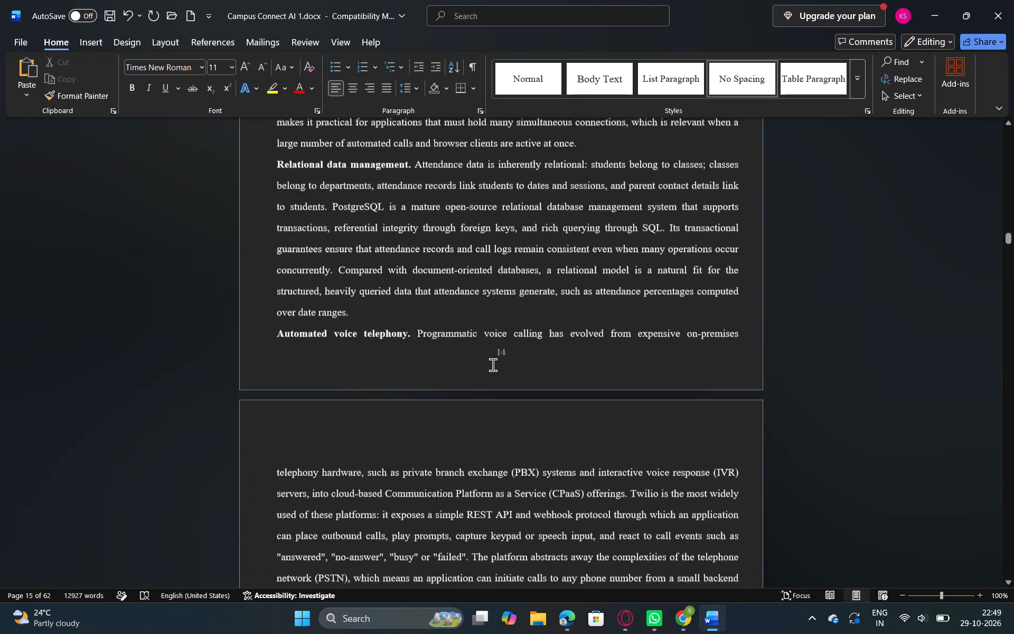
pyautogui.scroll(-1, 493, 365)
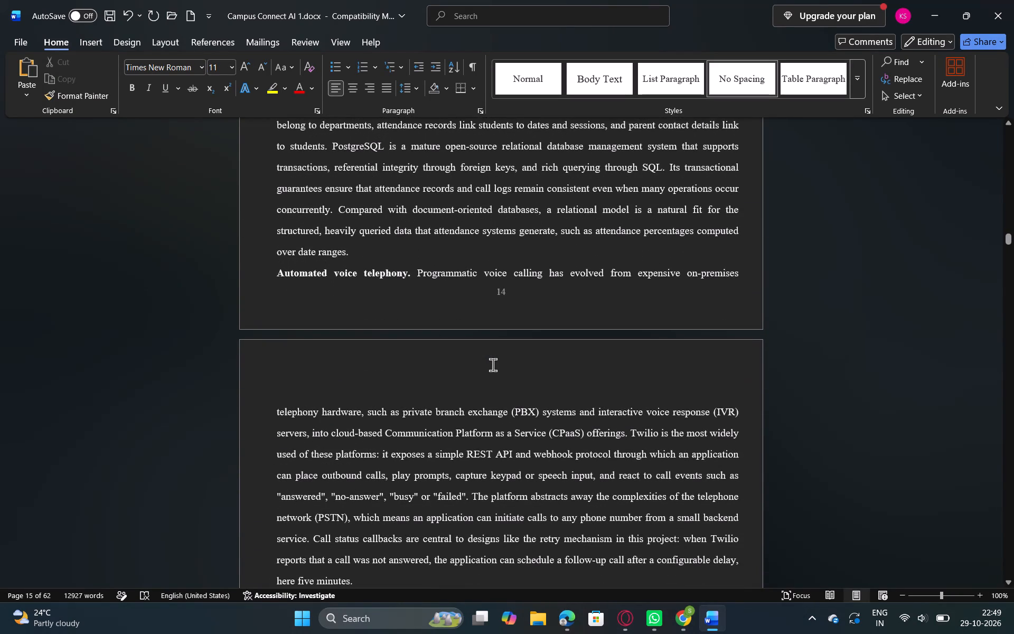
pyautogui.scroll(-1, 493, 365)
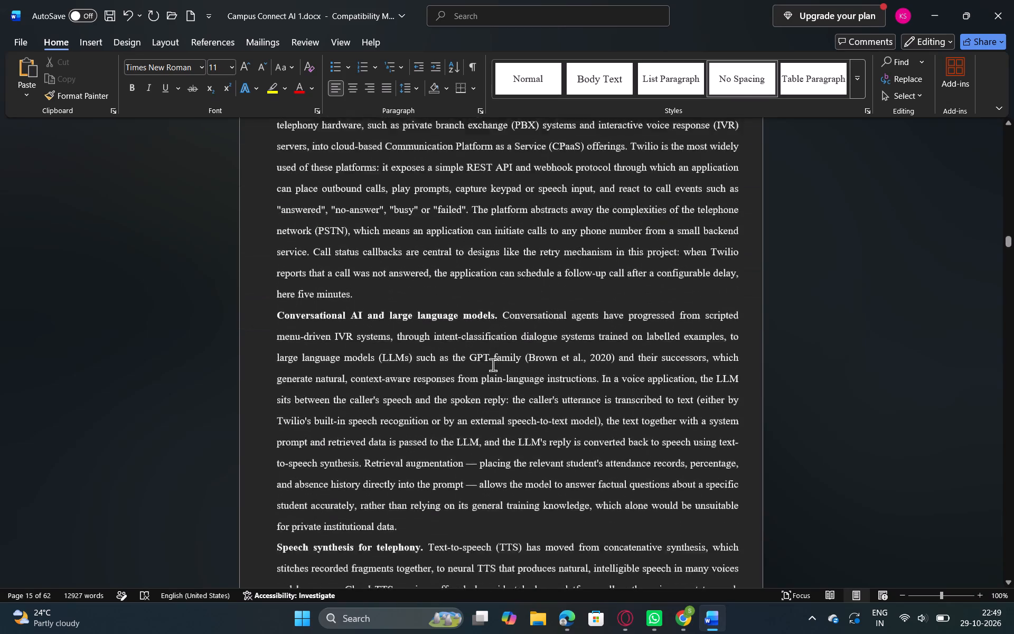
pyautogui.scroll(-1, 493, 365)
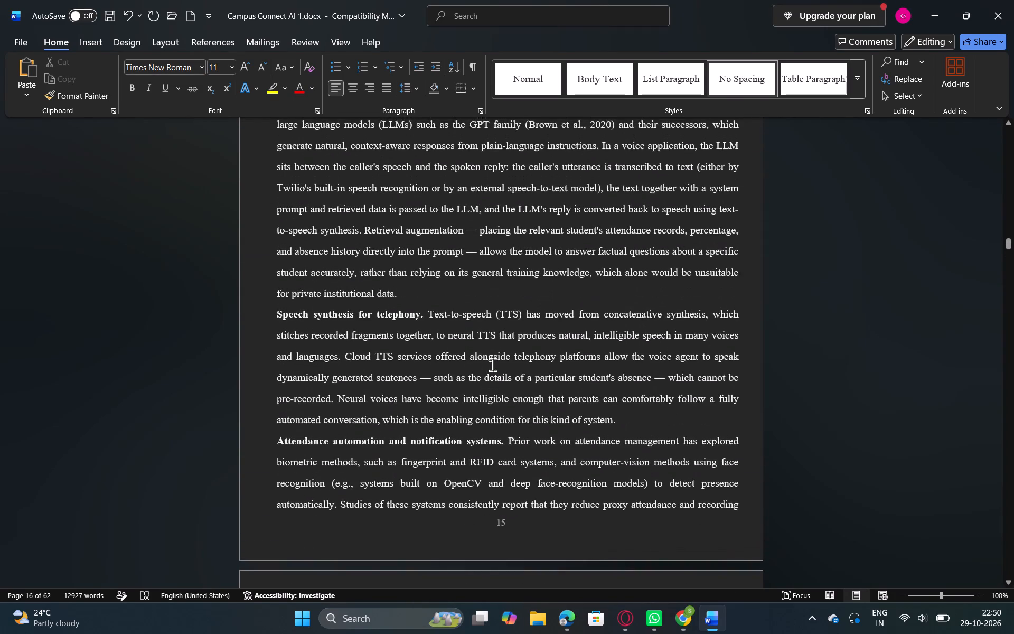
pyautogui.scroll(2, 493, 368)
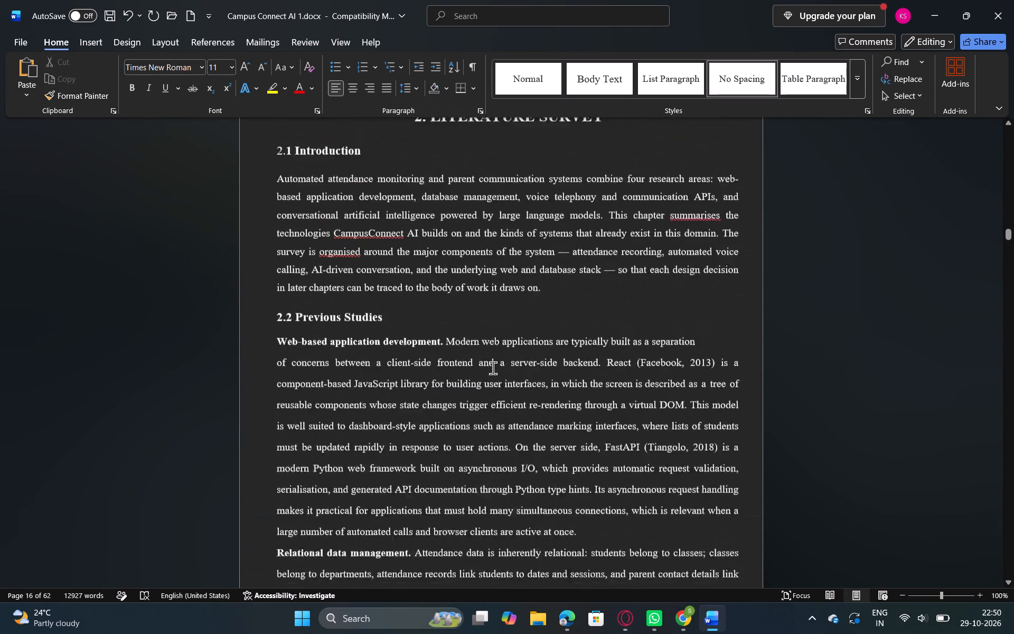
pyautogui.scroll(2, 493, 368)
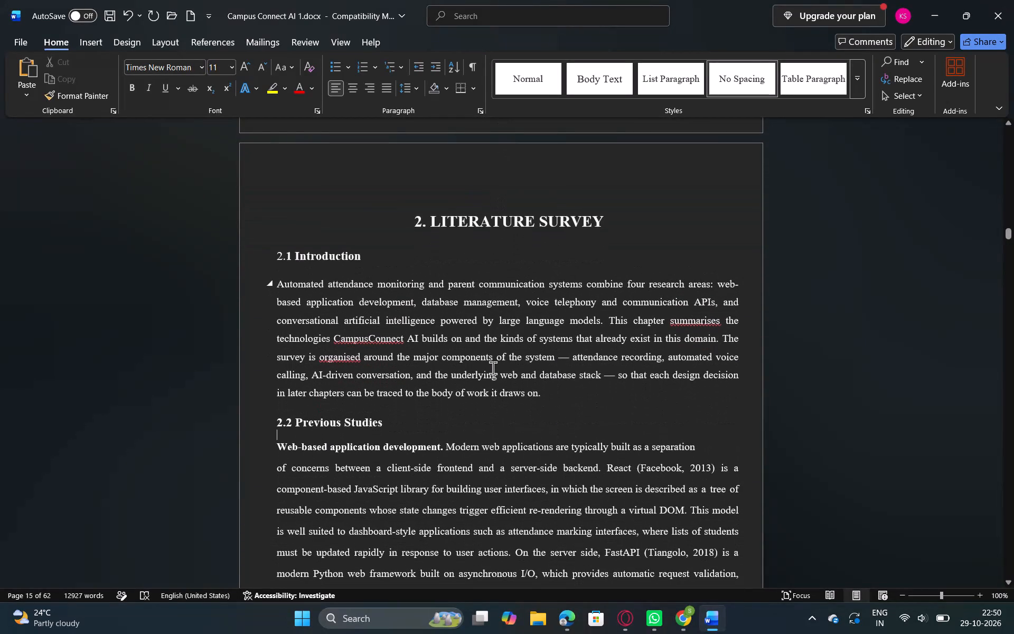
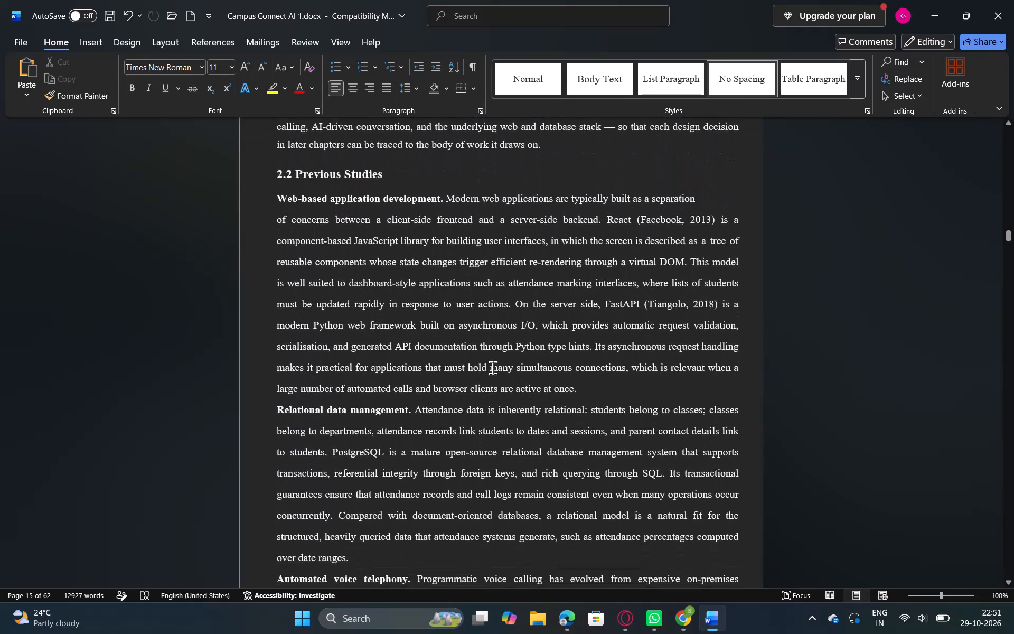
# Examine the pages following the Previous Studies section, through the blank pages and Existing Systems to the start of the Methodology chapter.
pyautogui.scroll(-1, 493, 368)
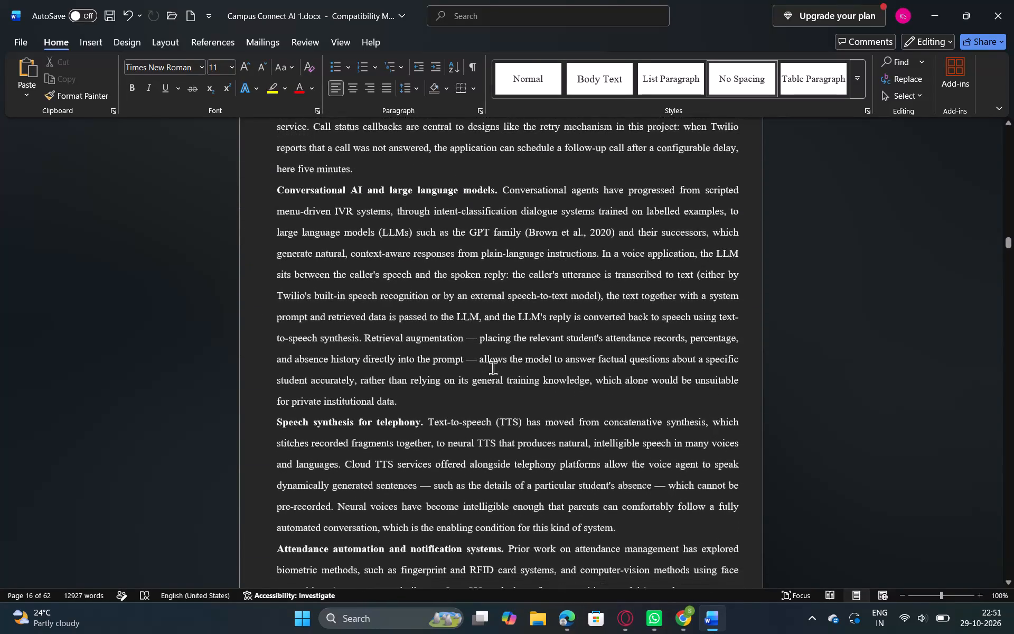
pyautogui.scroll(-1, 493, 368)
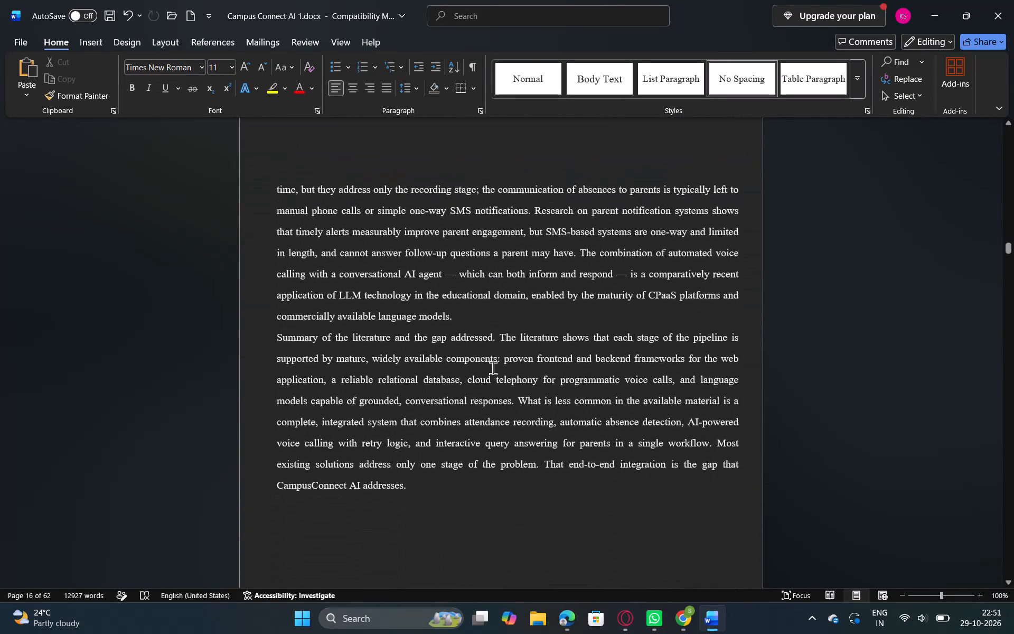
pyautogui.scroll(-1, 493, 368)
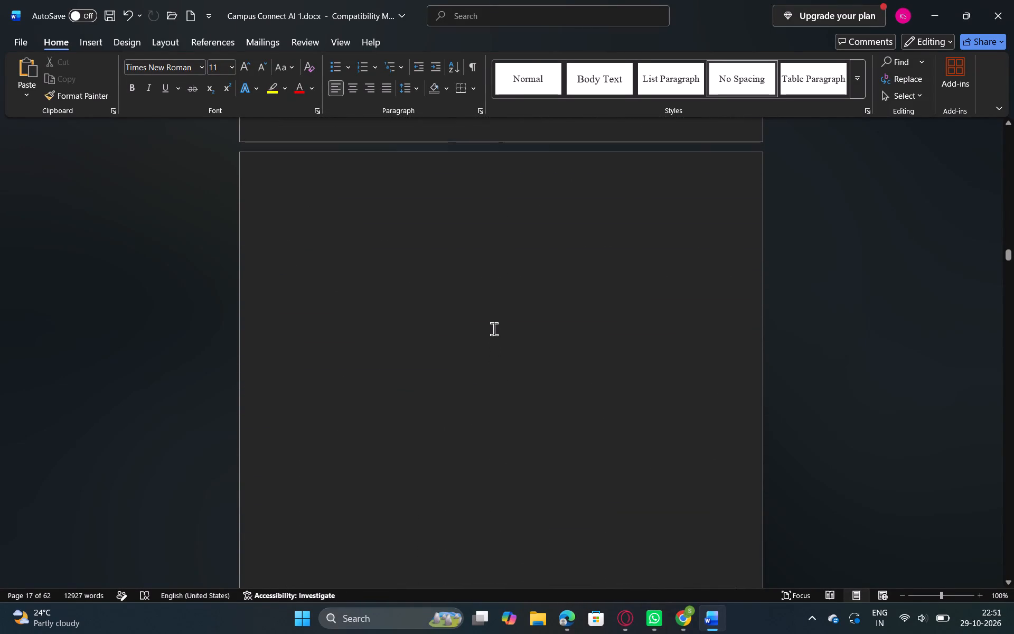
pyautogui.scroll(-3, 494, 329)
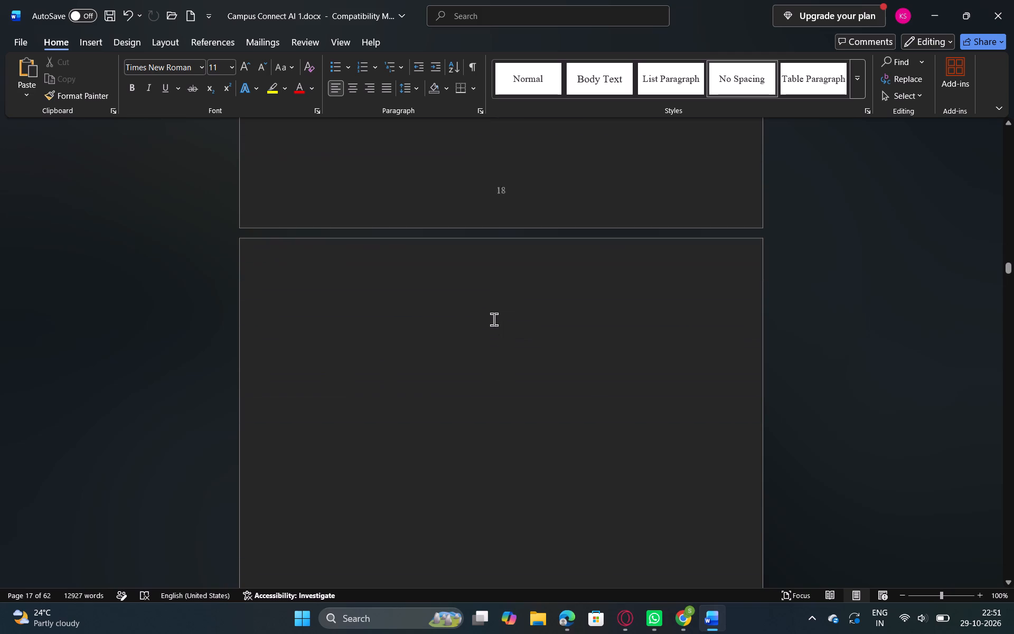
pyautogui.scroll(-10, 494, 319)
pyautogui.scroll(1, 494, 319)
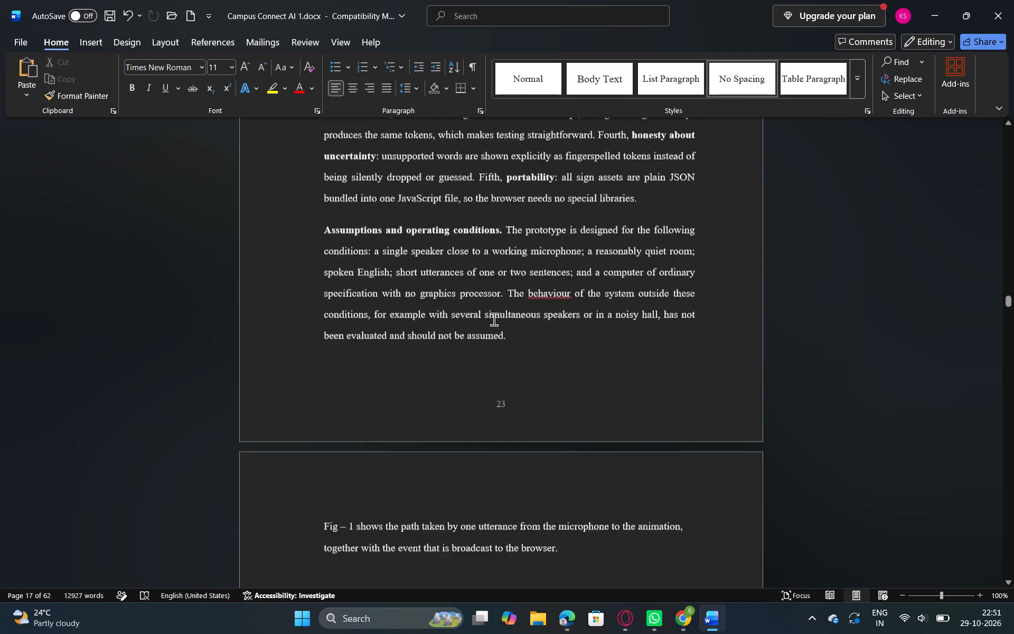
pyautogui.scroll(3, 494, 319)
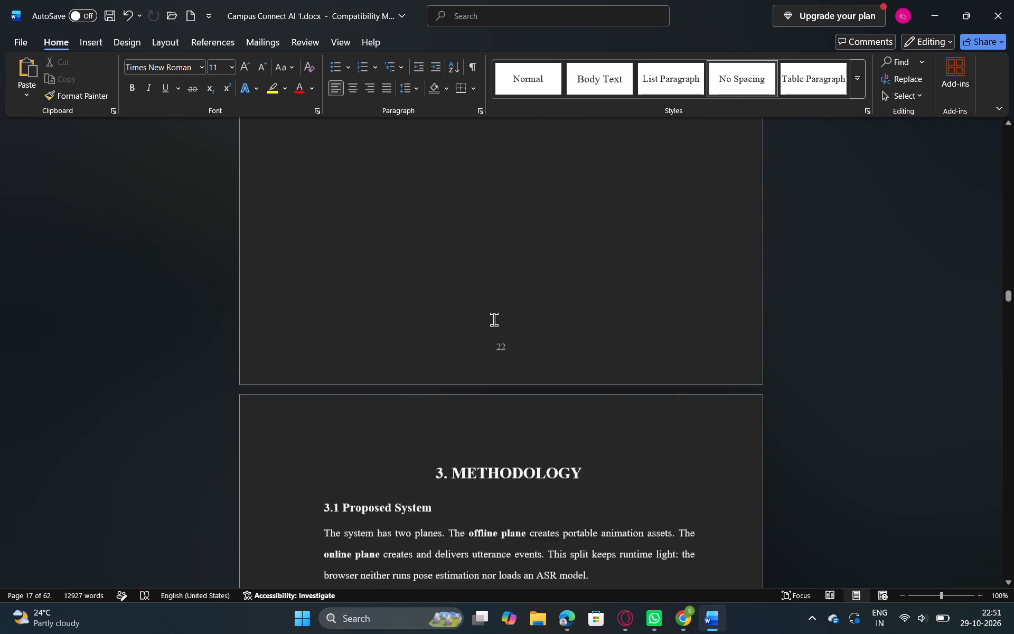
pyautogui.scroll(2, 494, 319)
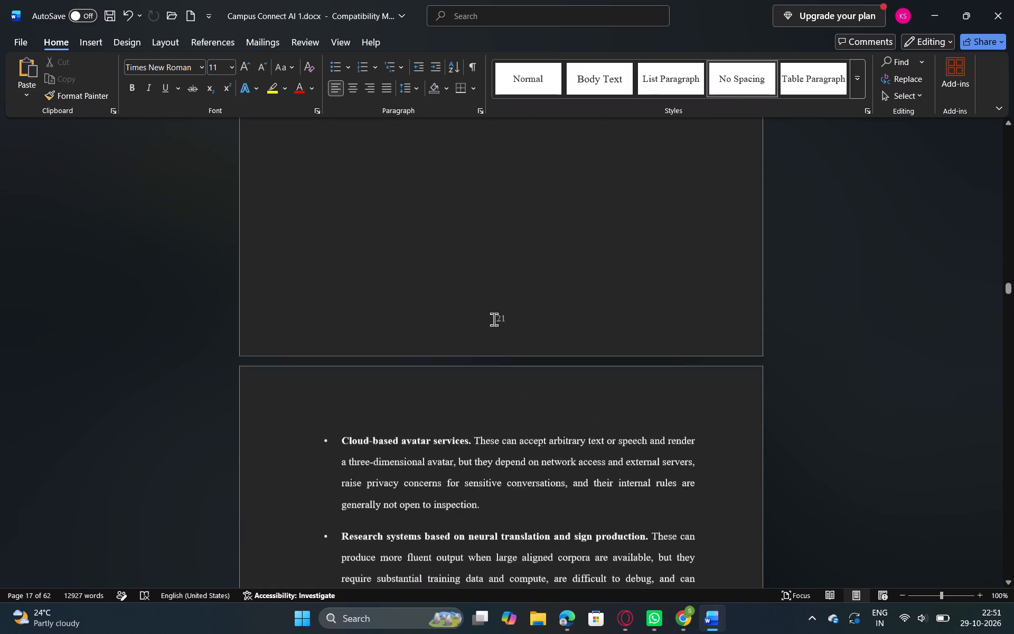
pyautogui.scroll(3, 494, 319)
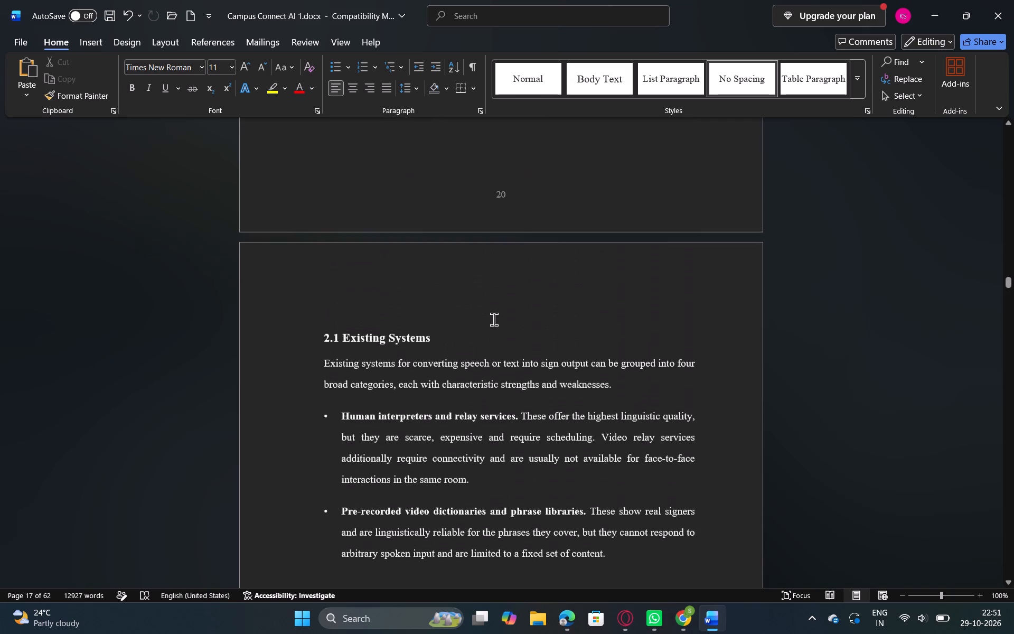
pyautogui.scroll(2, 494, 319)
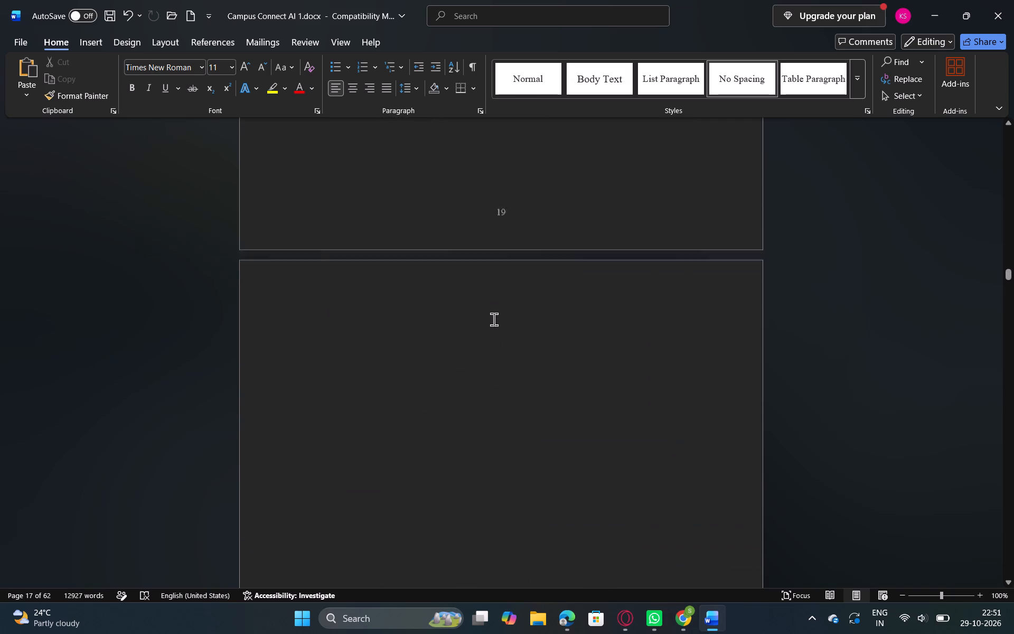
pyautogui.scroll(3, 494, 319)
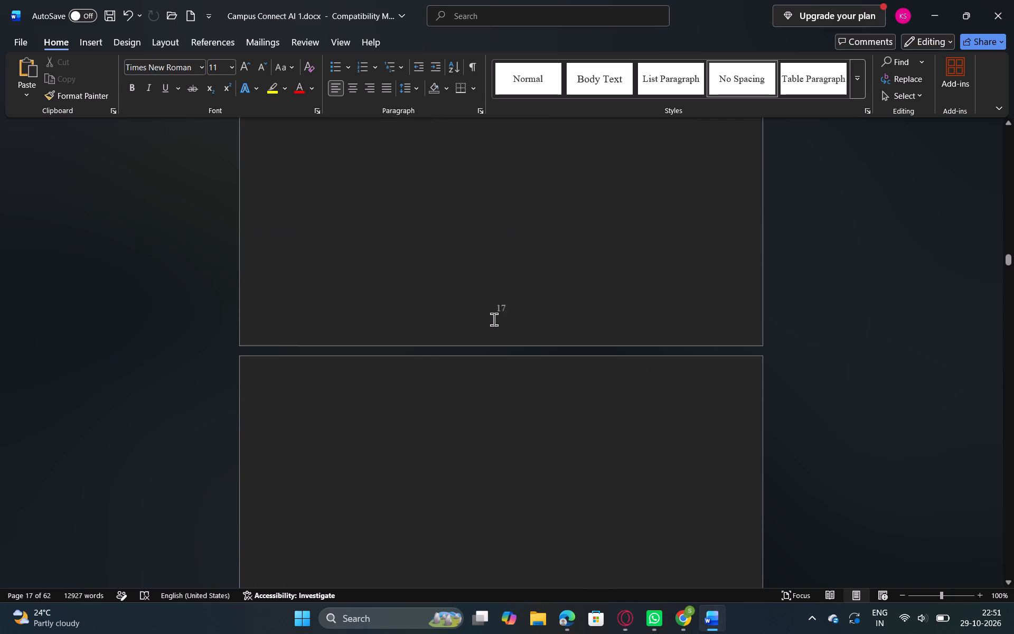
# Recheck the Literature Survey chapter's heading and paragraph spacing, from the introduction to the summary of the literature and the gap addressed.
pyautogui.scroll(3, 494, 319)
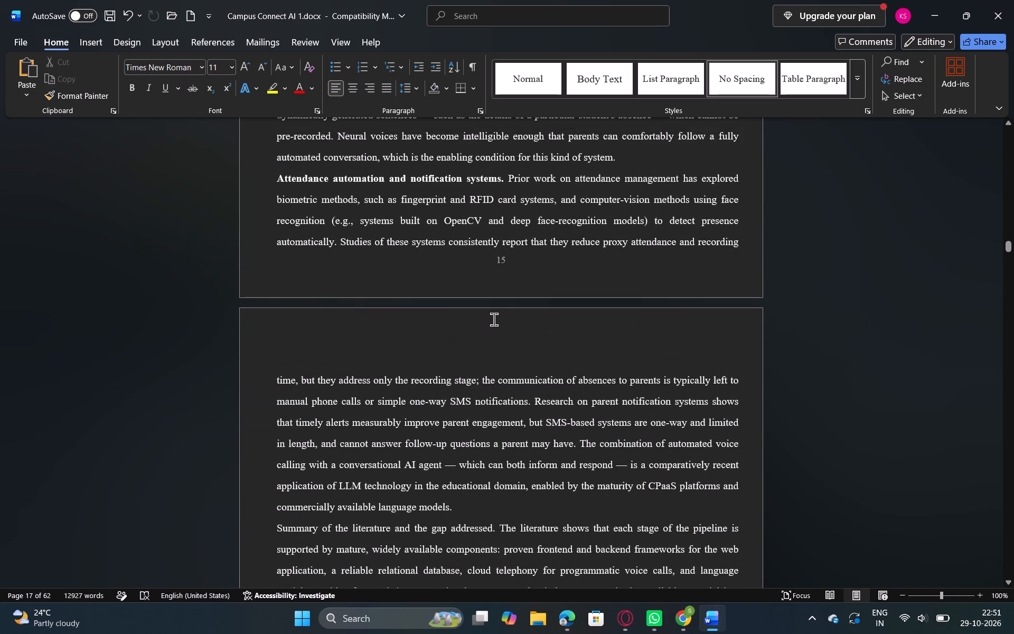
pyautogui.scroll(1, 494, 319)
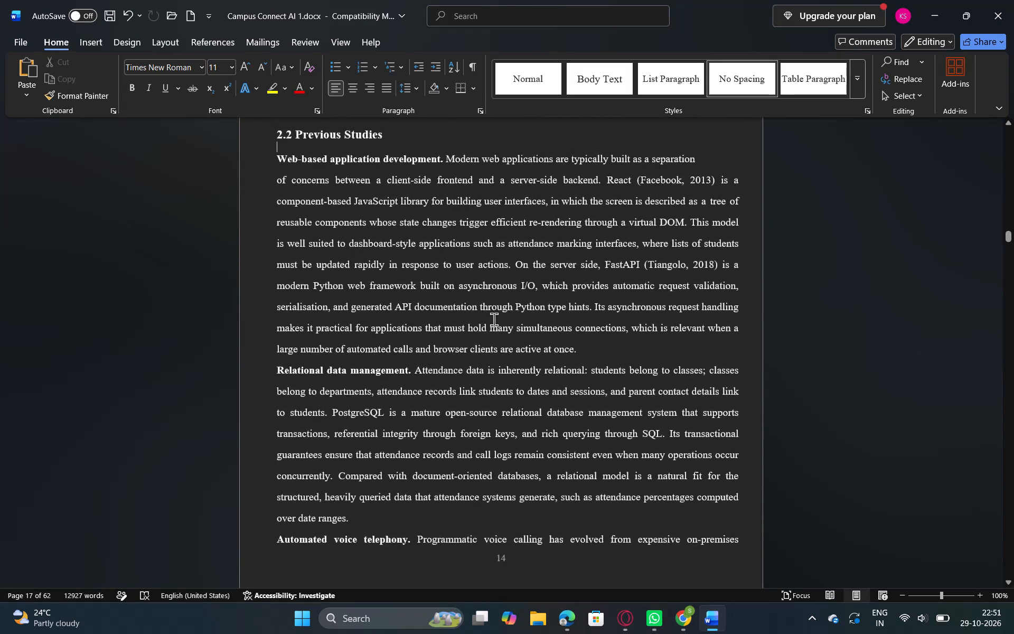
pyautogui.scroll(1, 494, 319)
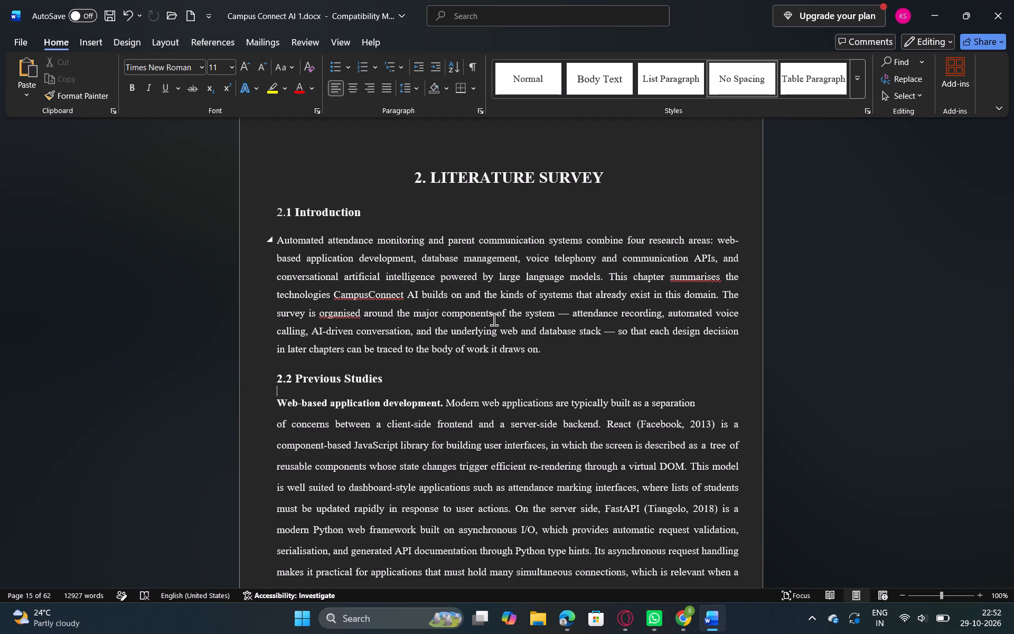
pyautogui.scroll(-1, 494, 319)
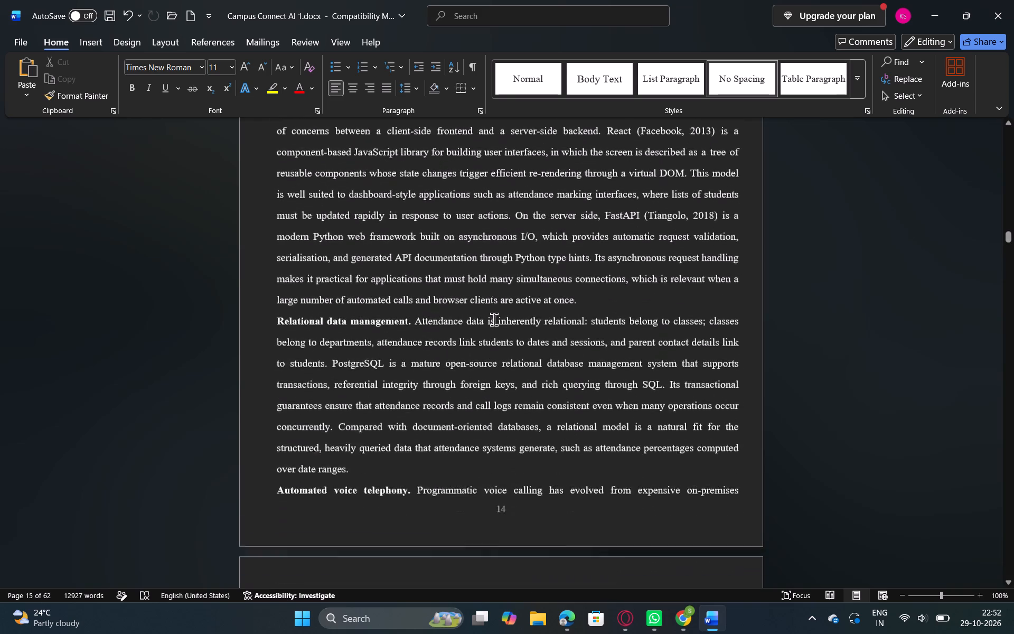
pyautogui.scroll(-1, 494, 319)
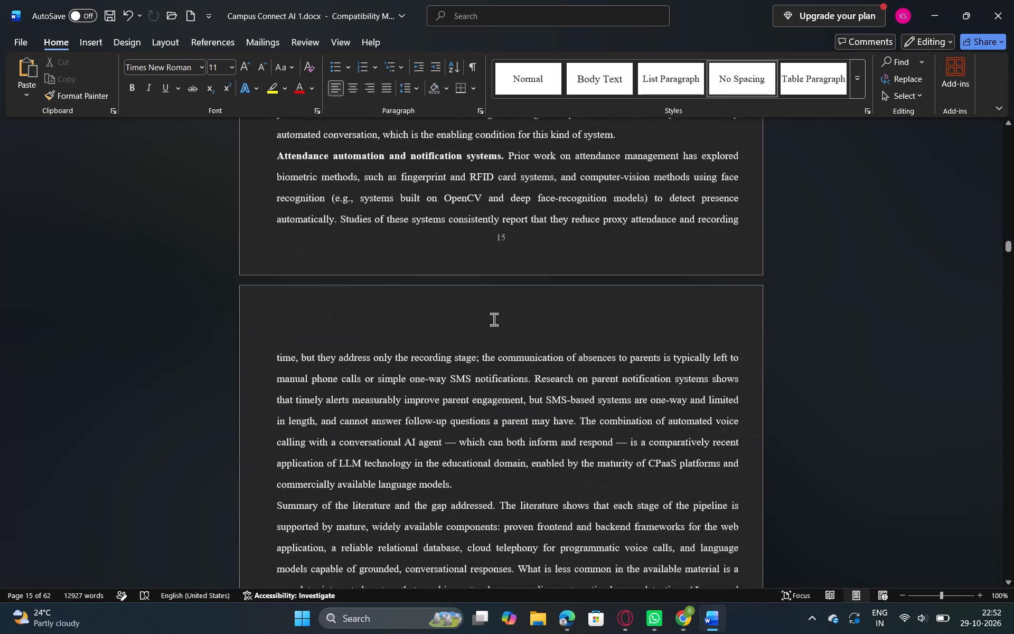
pyautogui.scroll(-1, 494, 319)
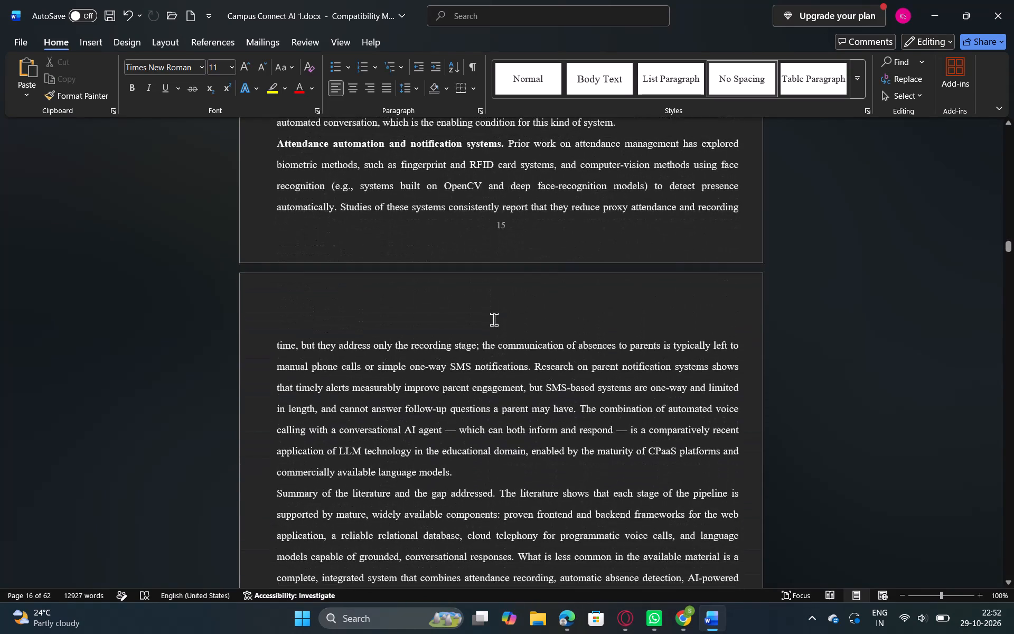
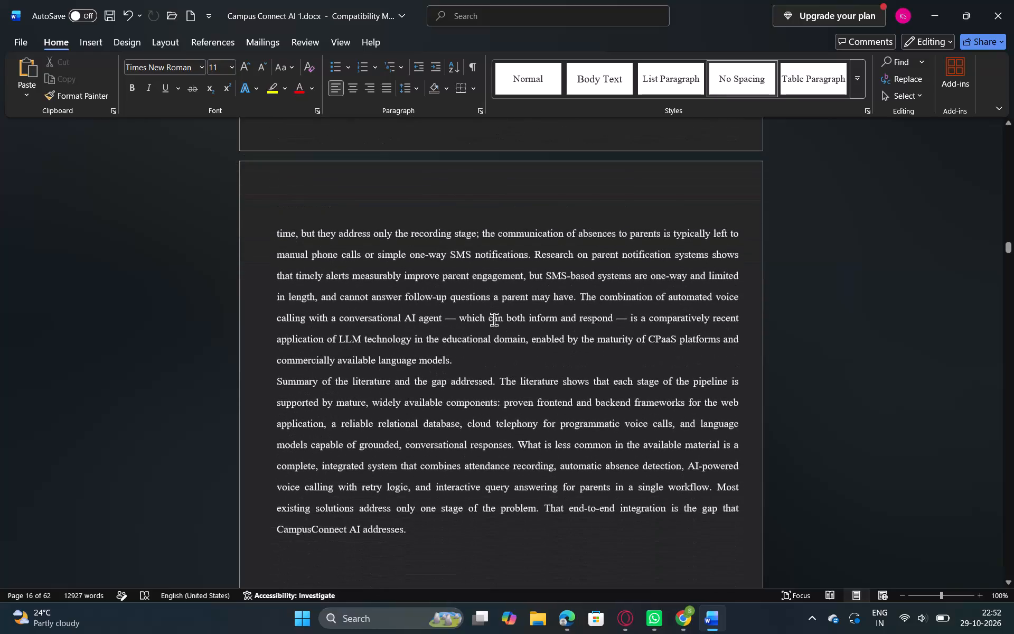
# Review the Previous Studies paragraphs again, from web-based application development through the summary of the literature and the gap addressed.
pyautogui.hscroll(1, 494, 319)
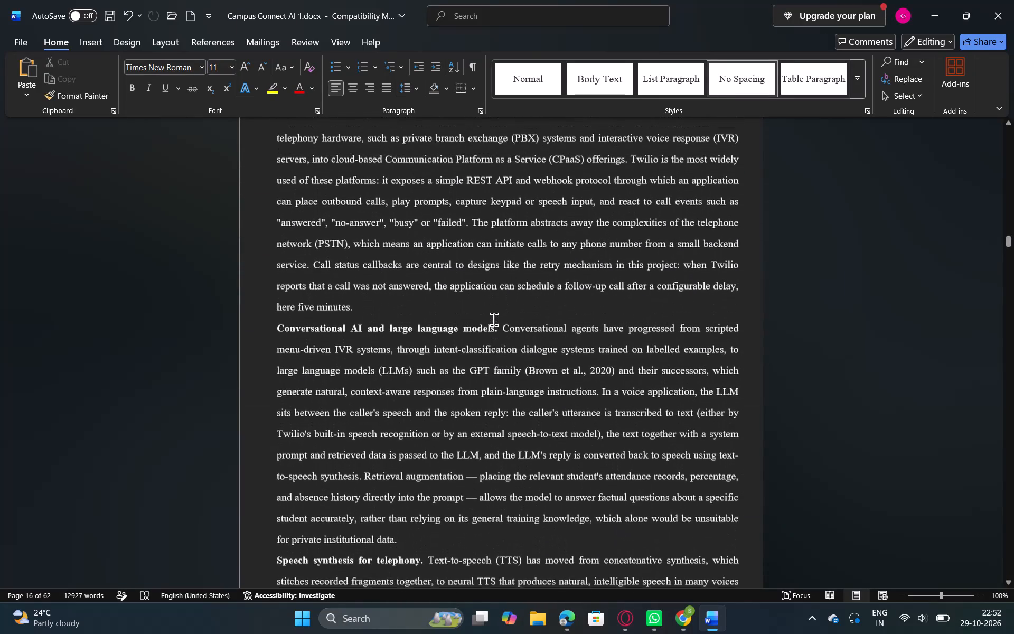
pyautogui.hscroll(1, 494, 319)
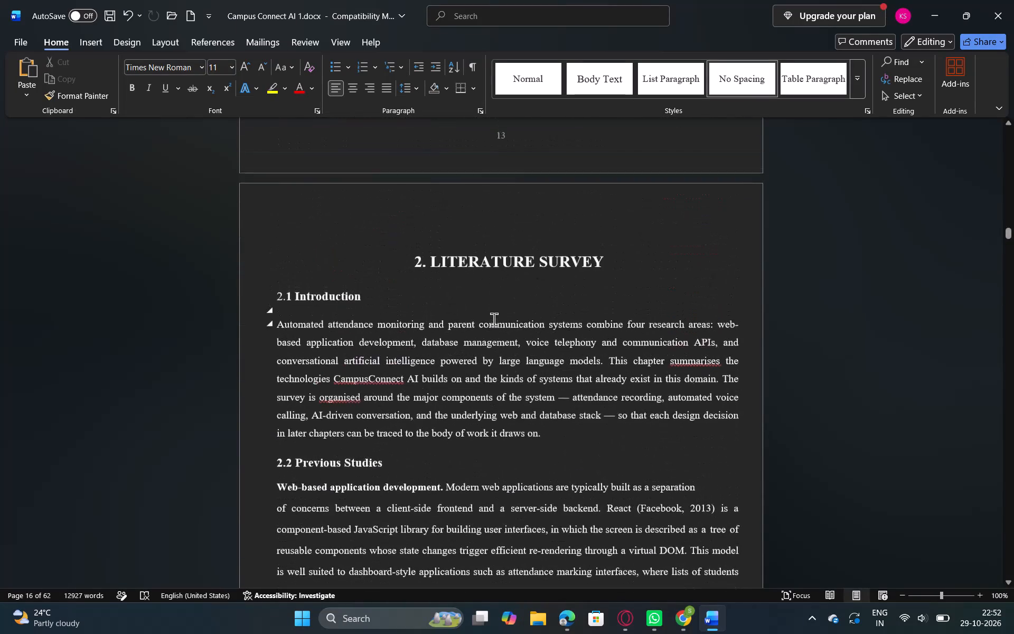
pyautogui.hscroll(1, 494, 319)
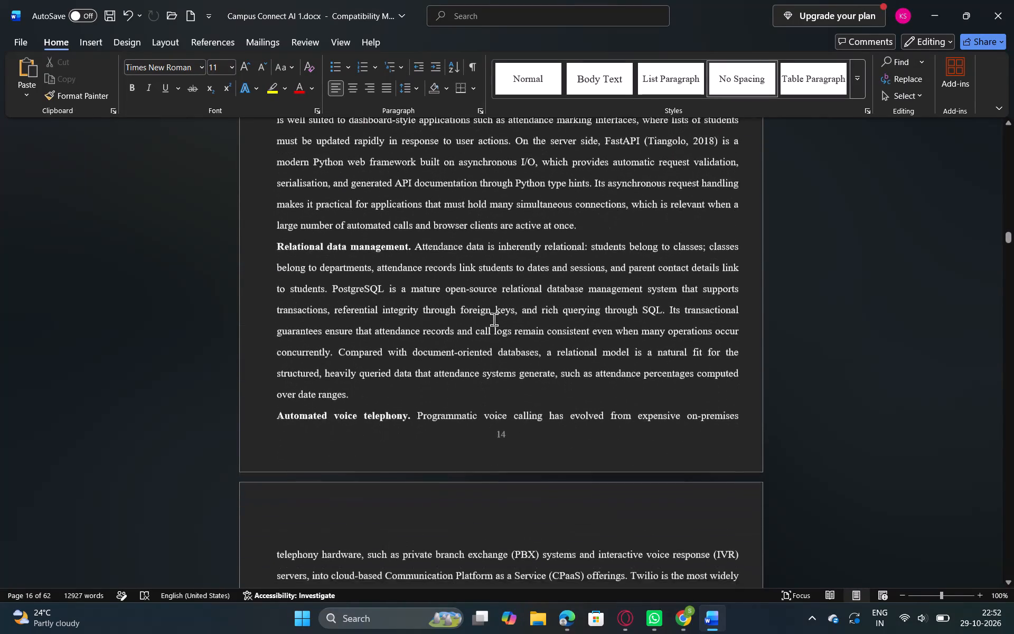
pyautogui.hscroll(2, 494, 319)
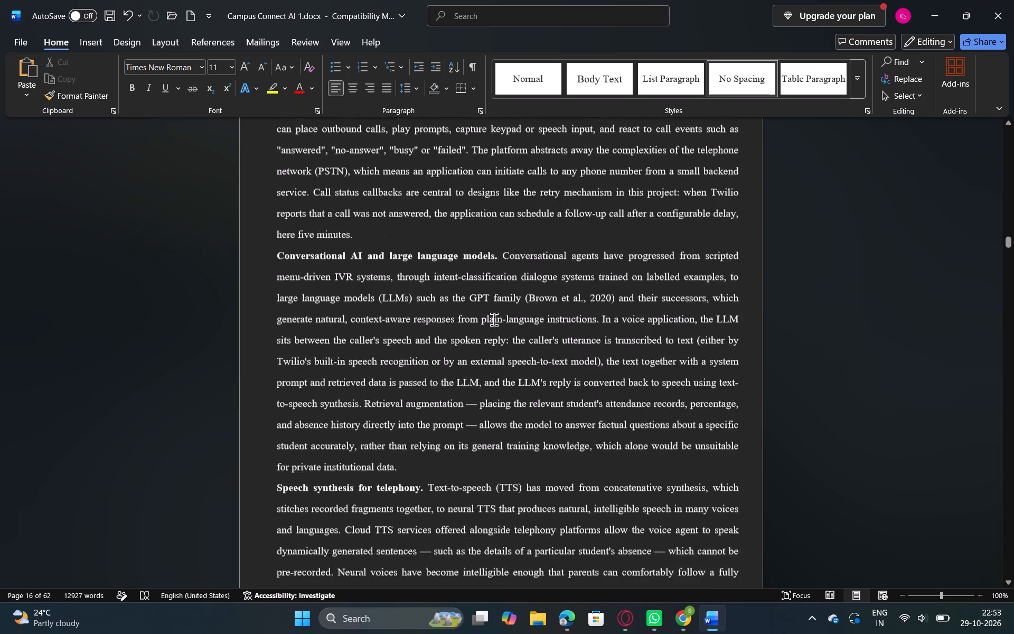
pyautogui.hscroll(2, 494, 319)
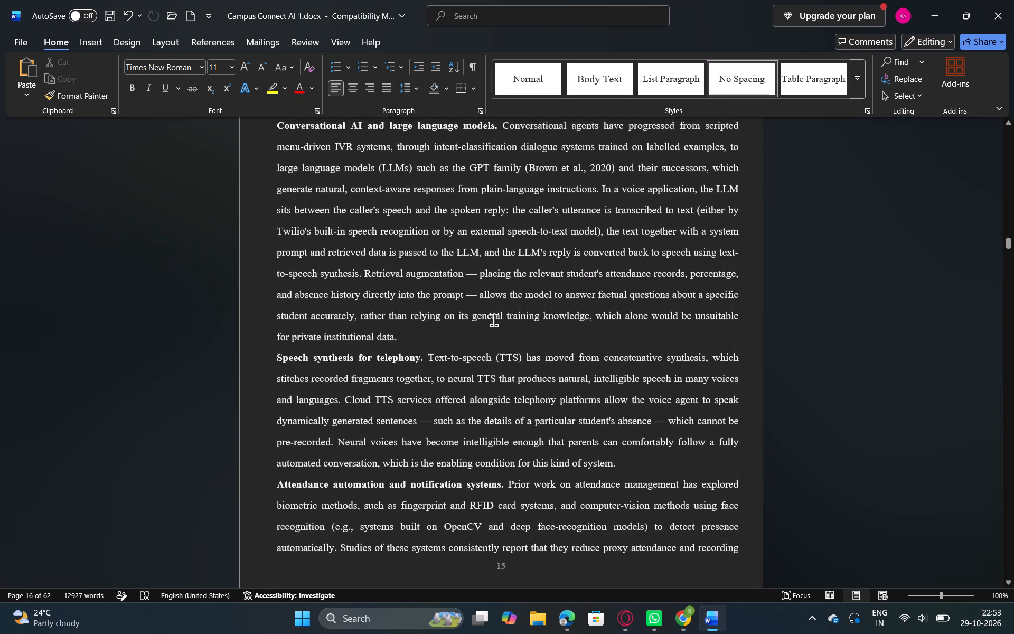
pyautogui.hscroll(1, 494, 319)
pyautogui.scroll(-1, 494, 319)
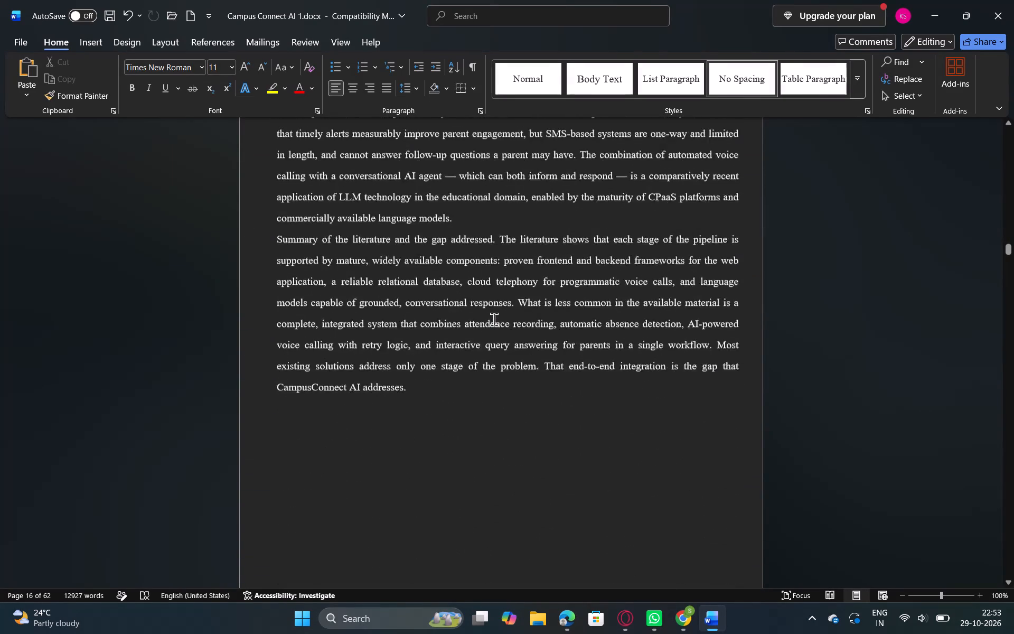
# Examine the blank pages after the literature summary, the Existing Systems section and the opening of the Methodology chapter.
pyautogui.scroll(-2, 494, 319)
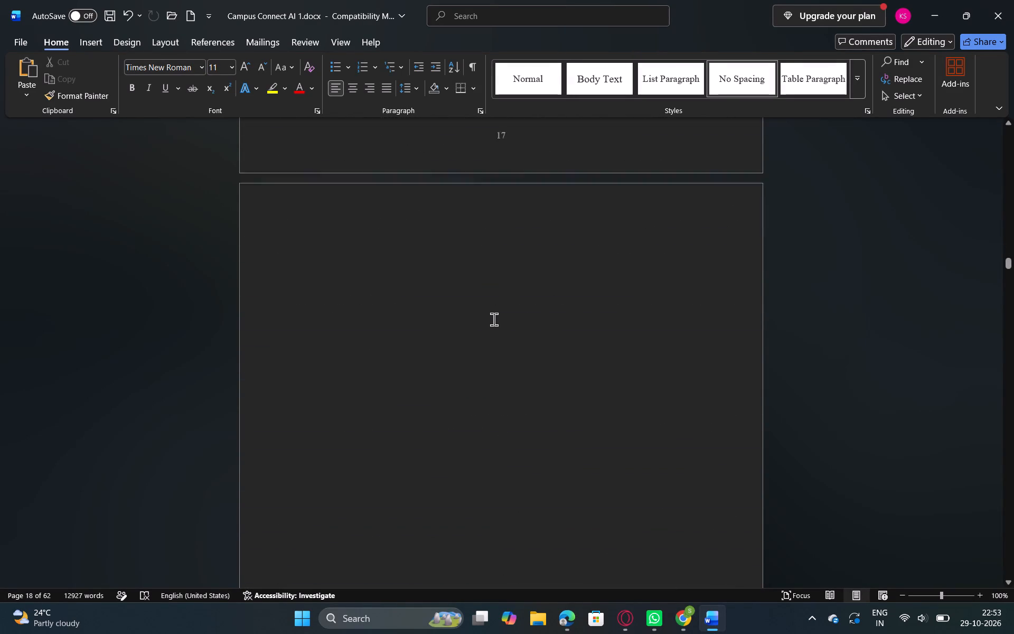
pyautogui.scroll(-3, 494, 319)
pyautogui.scroll(1, 494, 319)
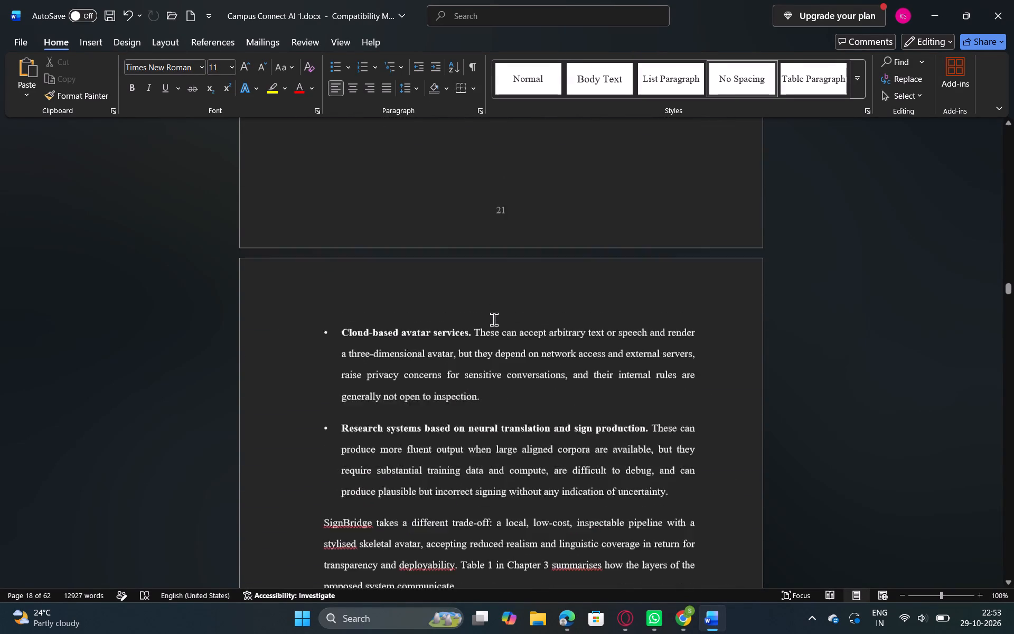
pyautogui.scroll(1, 494, 319)
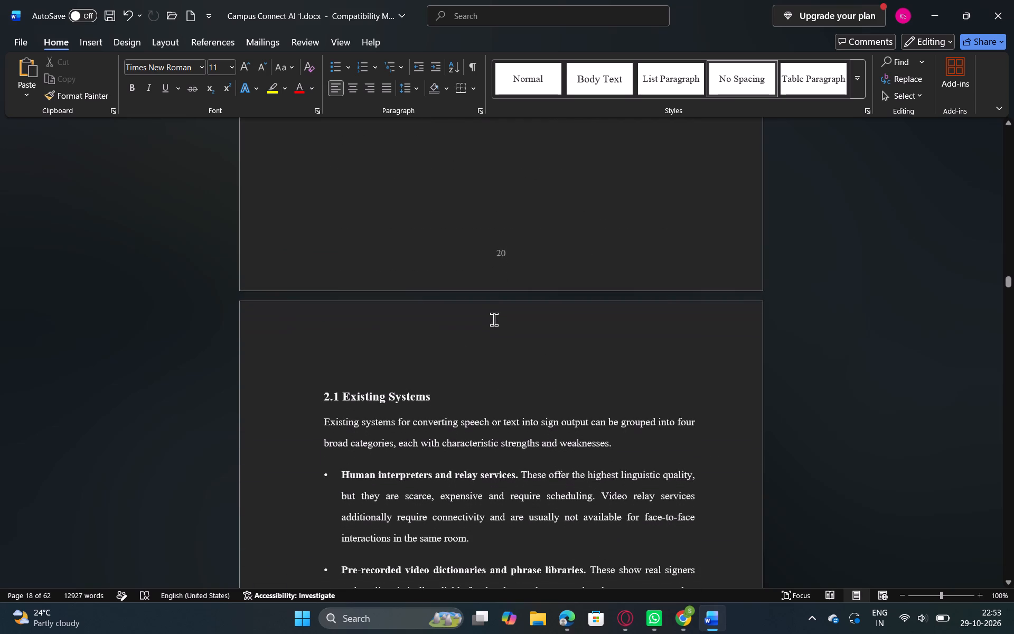
pyautogui.scroll(1, 494, 319)
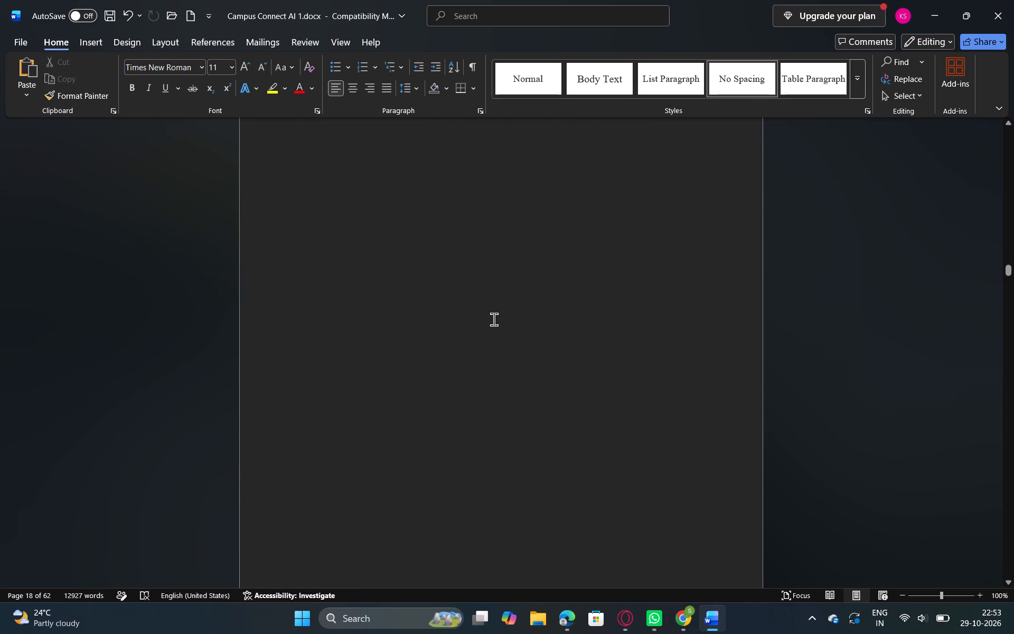
pyautogui.scroll(1, 494, 319)
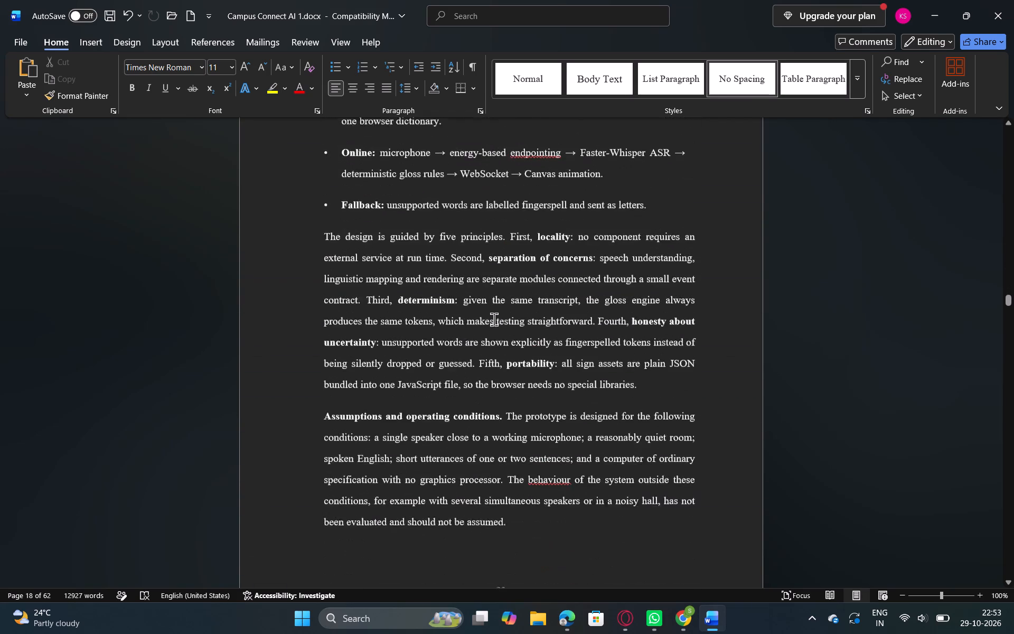
pyautogui.scroll(2, 494, 319)
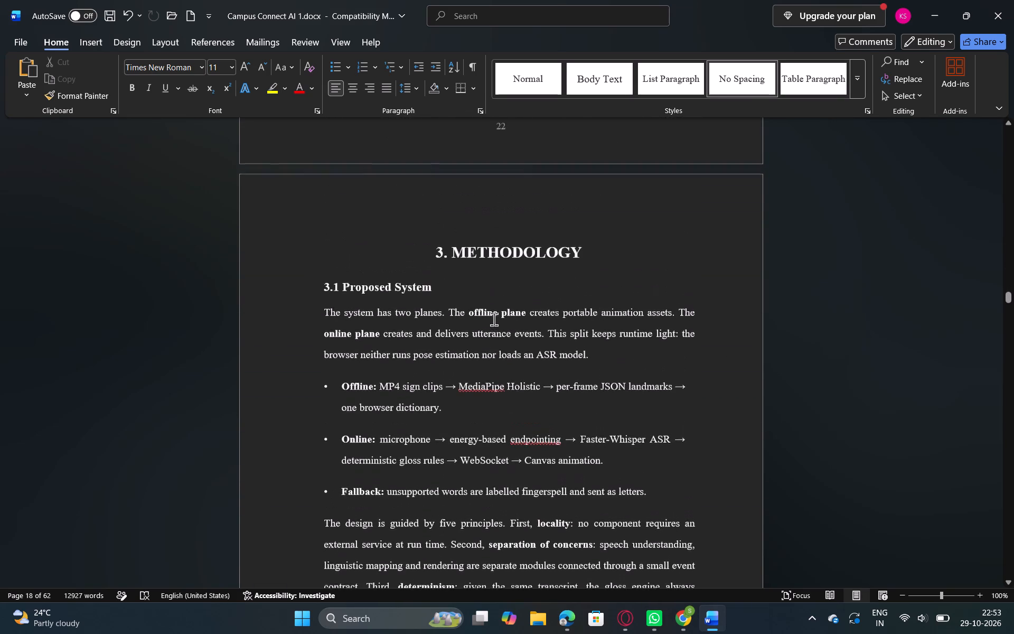
pyautogui.scroll(1, 494, 319)
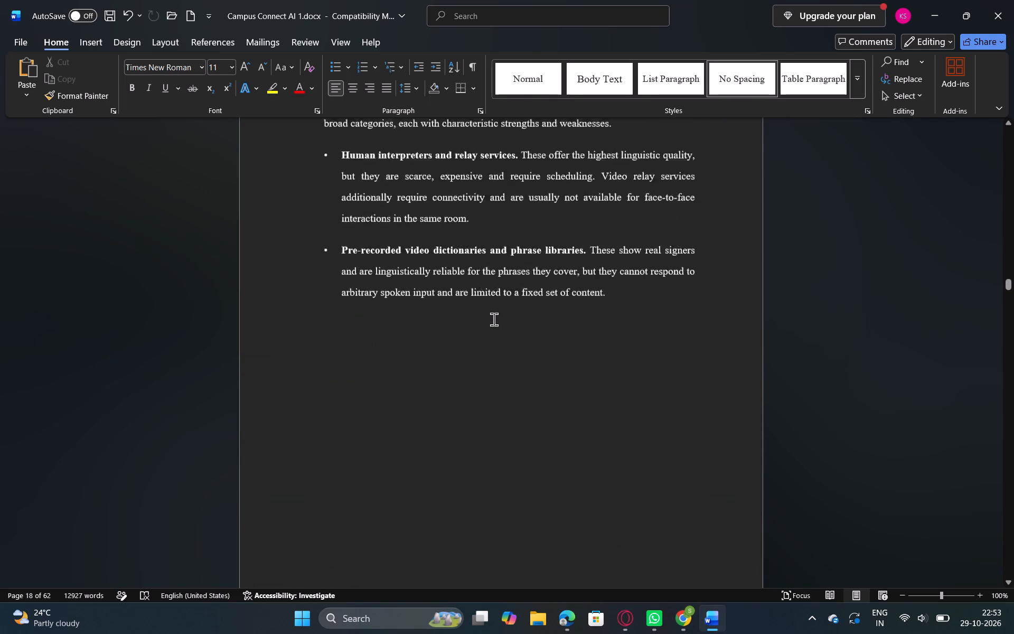
pyautogui.scroll(2, 494, 319)
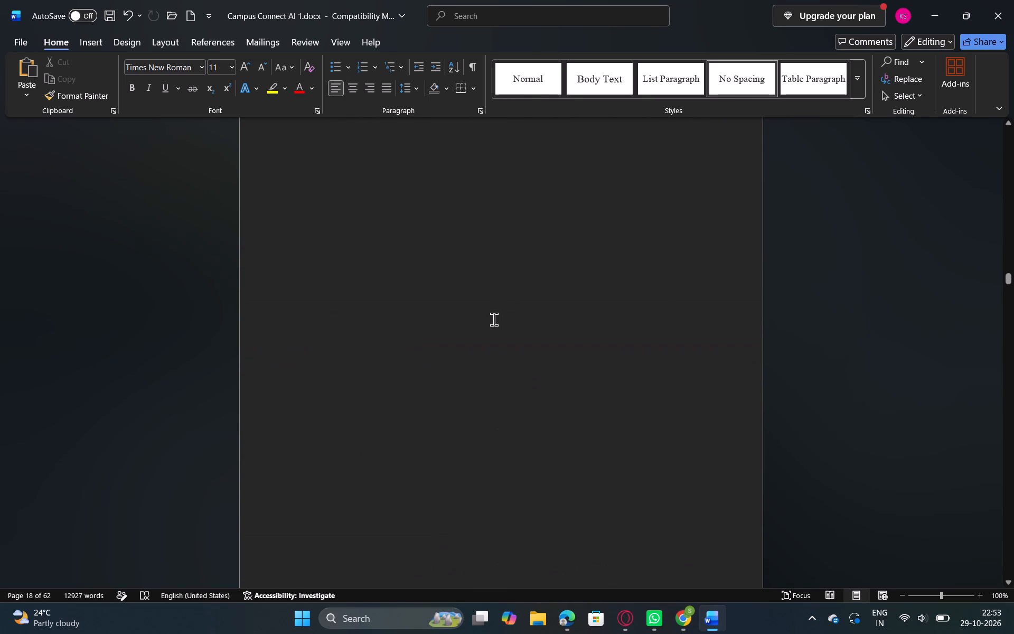